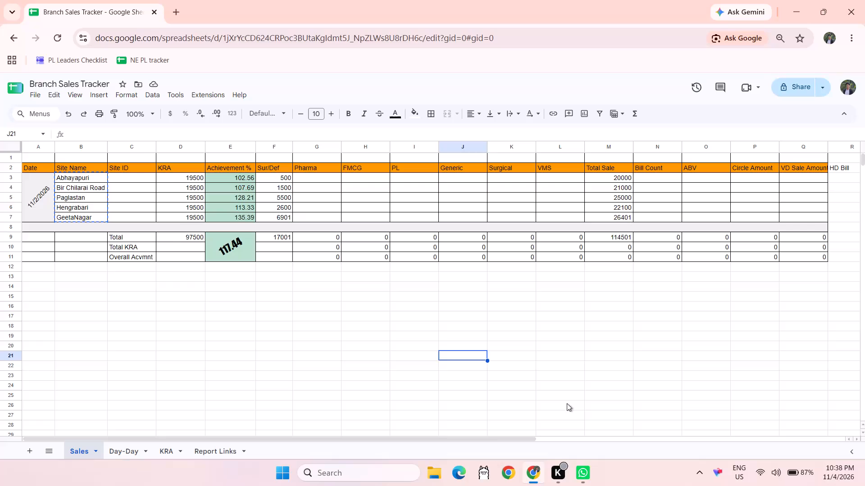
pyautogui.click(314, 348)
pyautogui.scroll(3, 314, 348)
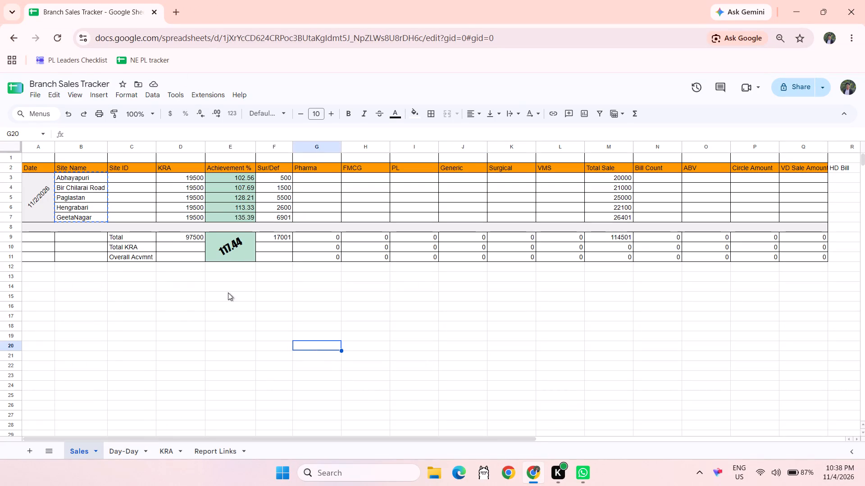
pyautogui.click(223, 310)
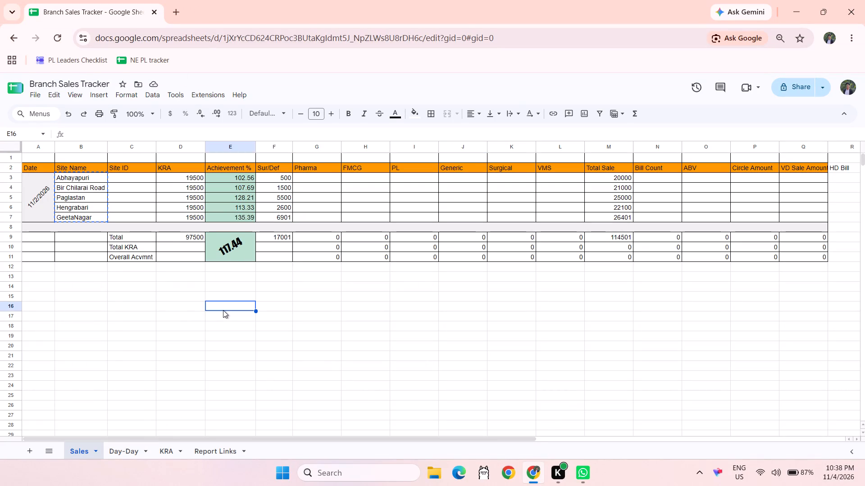
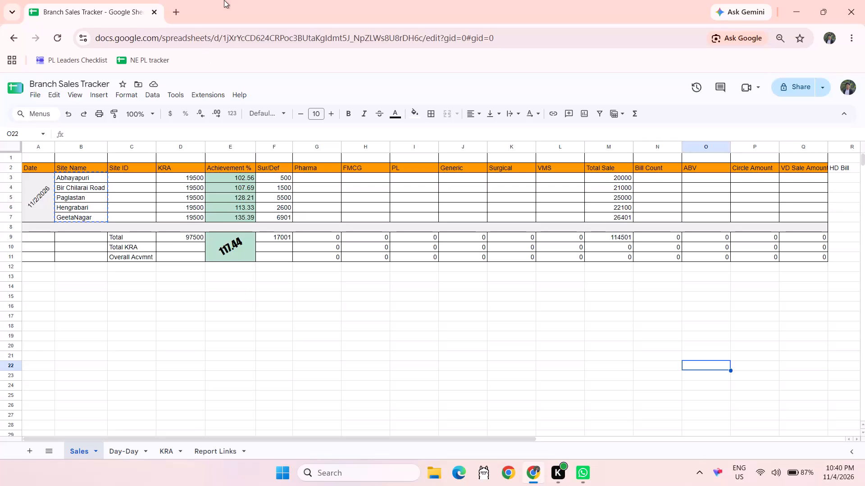
# Open the Central Branch Reporting Portal form from Google Forms in a new browser tab.
pyautogui.click(178, 13)
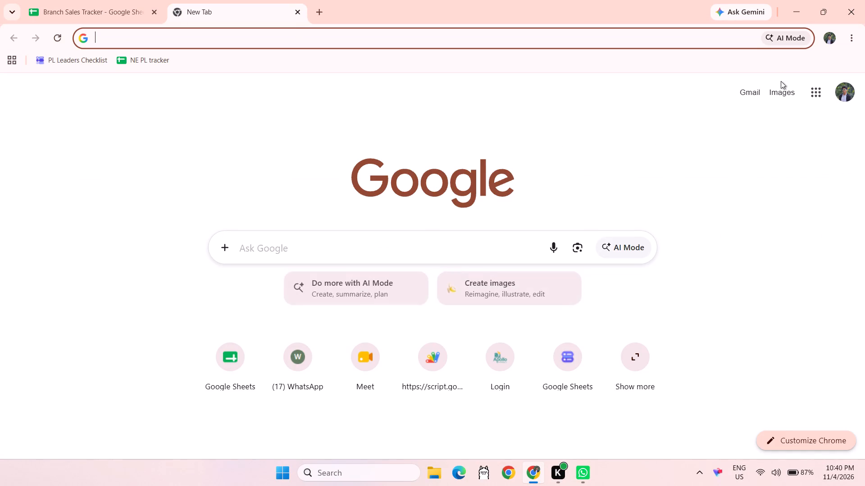
pyautogui.click(806, 93)
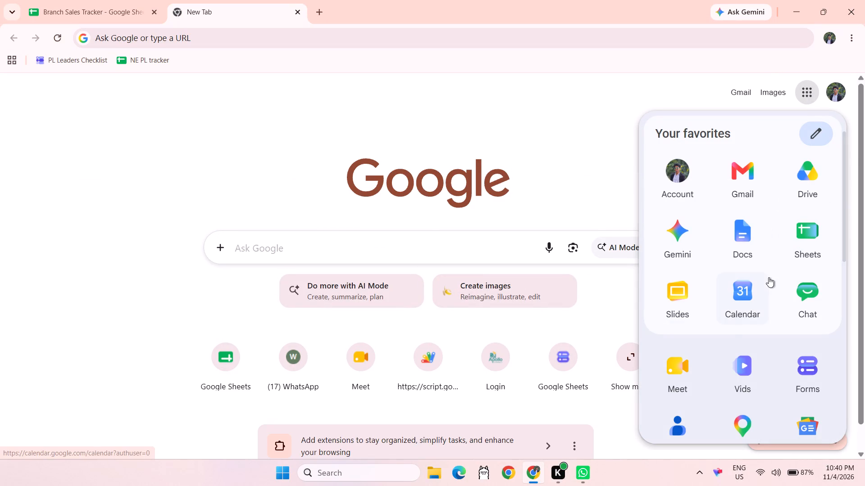
pyautogui.click(796, 363)
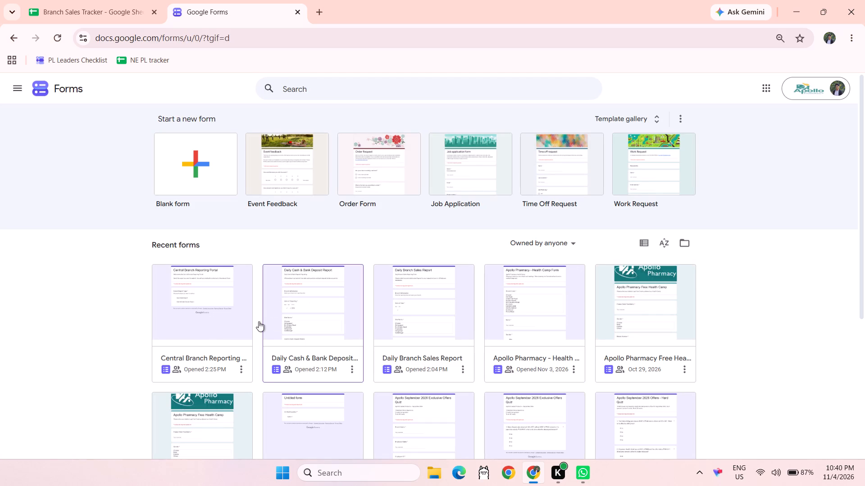
pyautogui.click(192, 345)
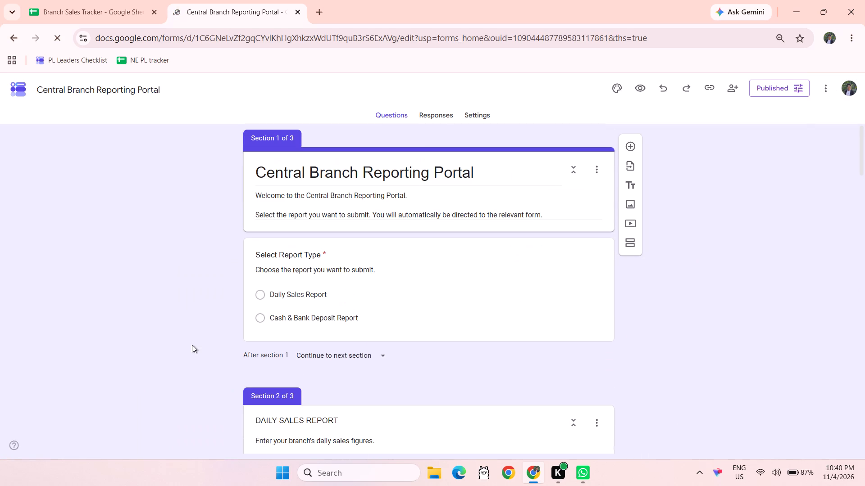
# Examine the form's three sections, their questions and the navigation setting after section 1.
pyautogui.scroll(-1, 533, 317)
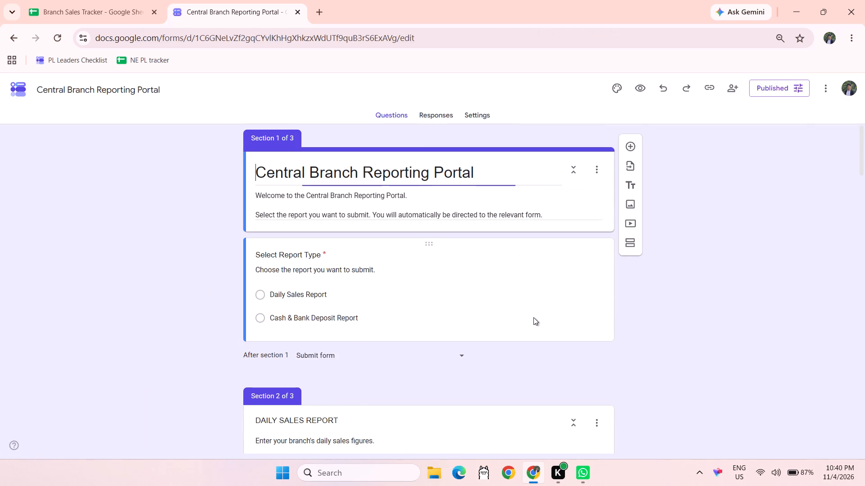
pyautogui.scroll(-1, 533, 317)
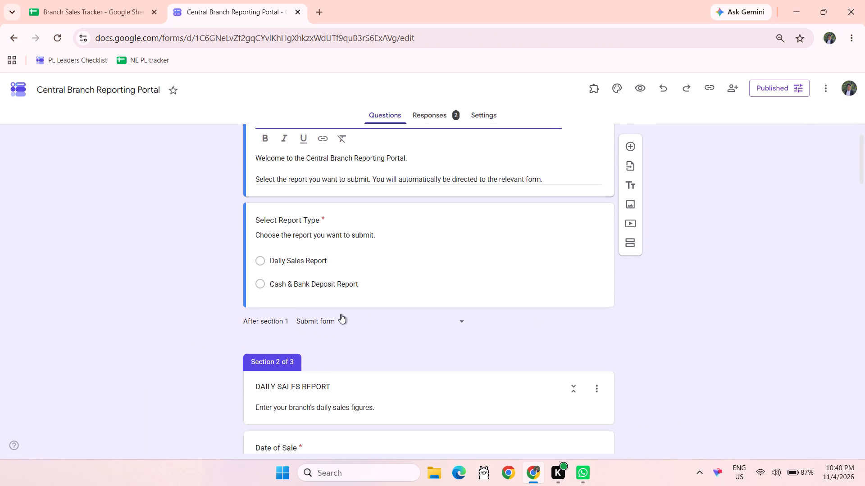
pyautogui.click(353, 321)
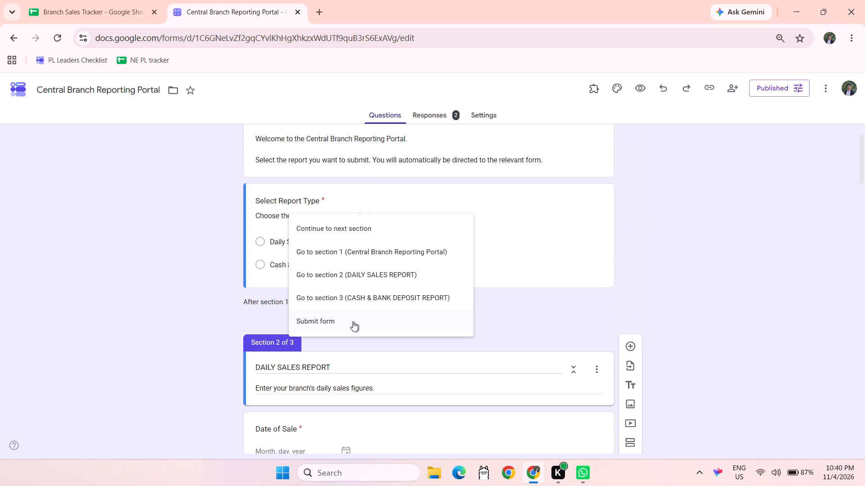
pyautogui.click(596, 292)
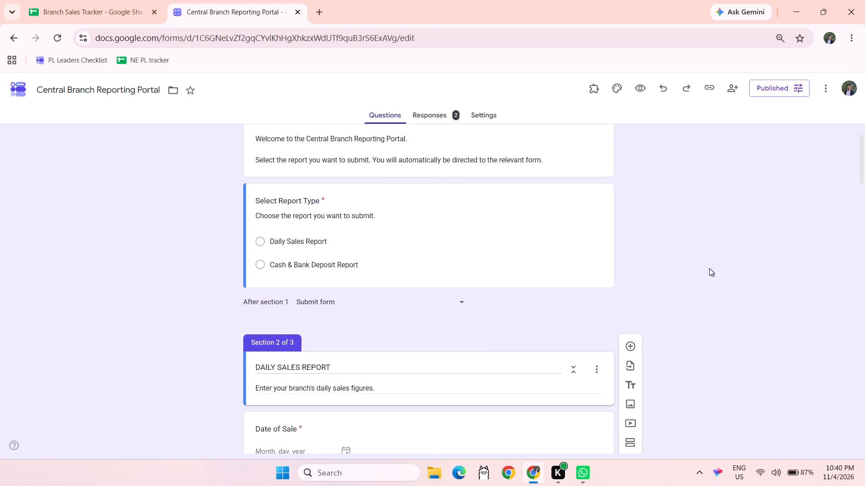
pyautogui.click(709, 268)
pyautogui.scroll(-2, 709, 268)
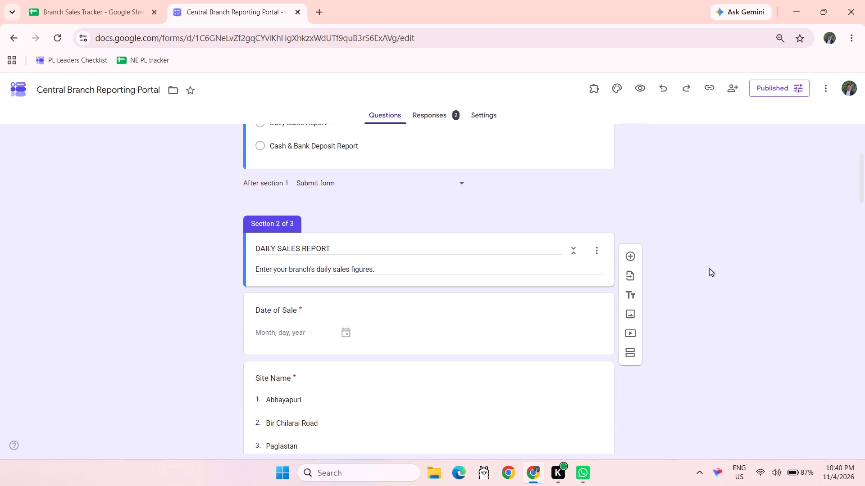
pyautogui.scroll(-19, 709, 268)
pyautogui.scroll(1, 709, 268)
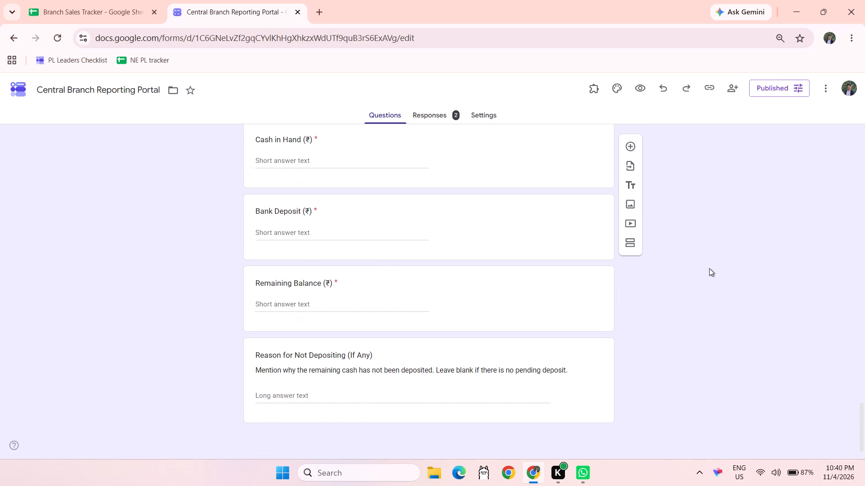
pyautogui.scroll(6, 709, 268)
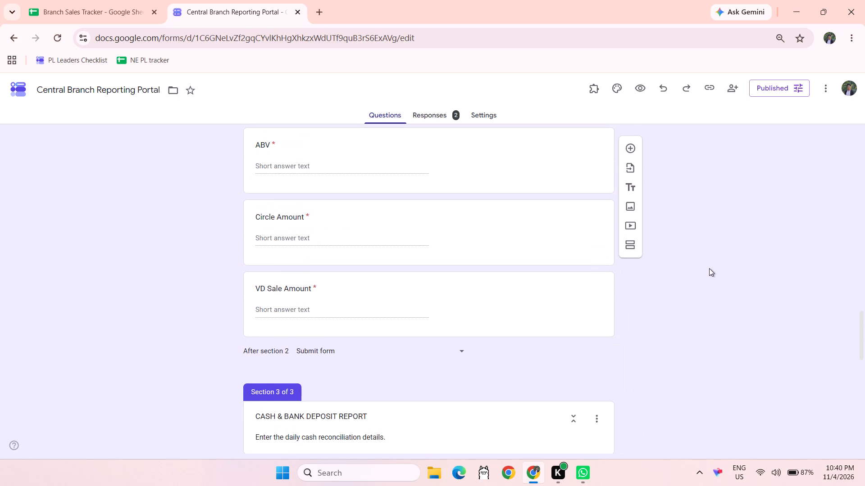
pyautogui.scroll(-1, 709, 268)
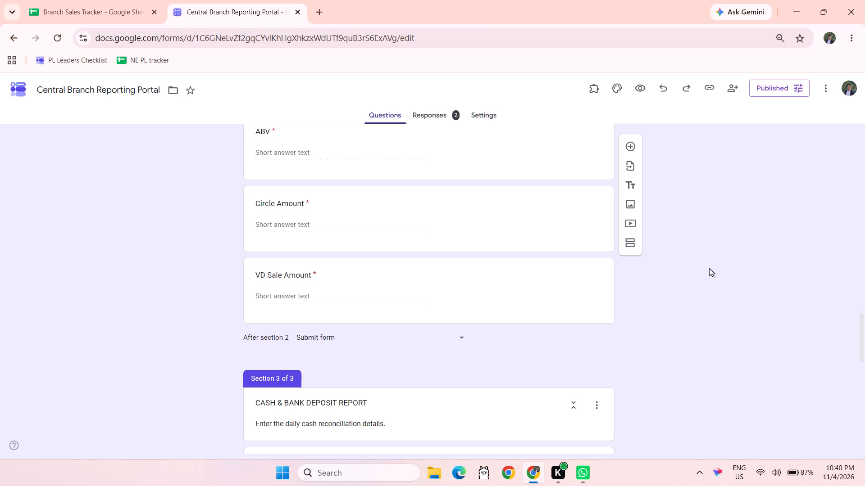
pyautogui.scroll(7, 709, 268)
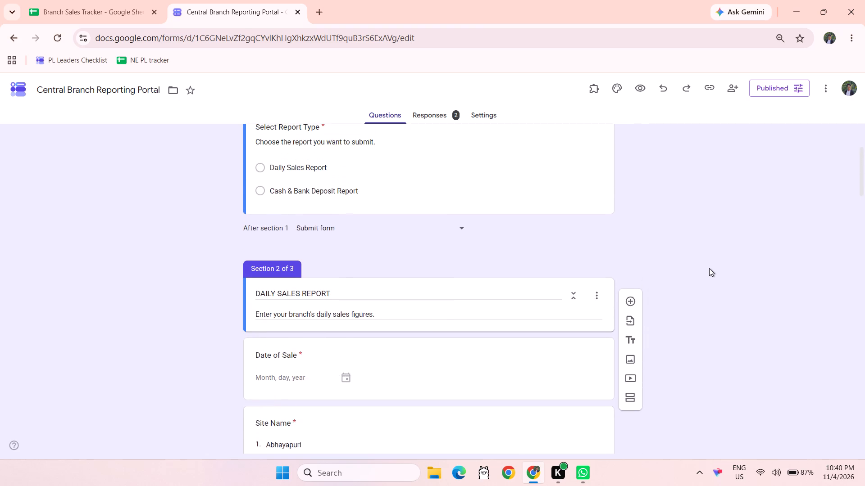
pyautogui.scroll(2, 709, 268)
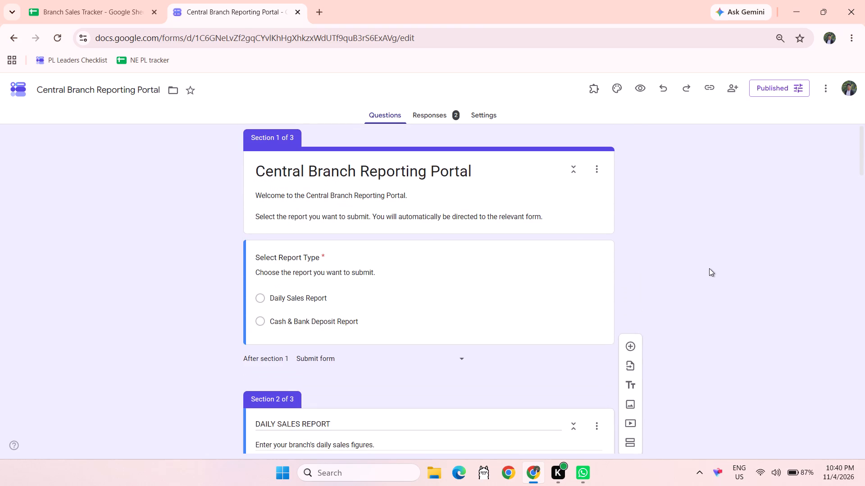
# Add a third option named "Initiative Reports" to the Select Report Type question in section 1.
pyautogui.click(552, 266)
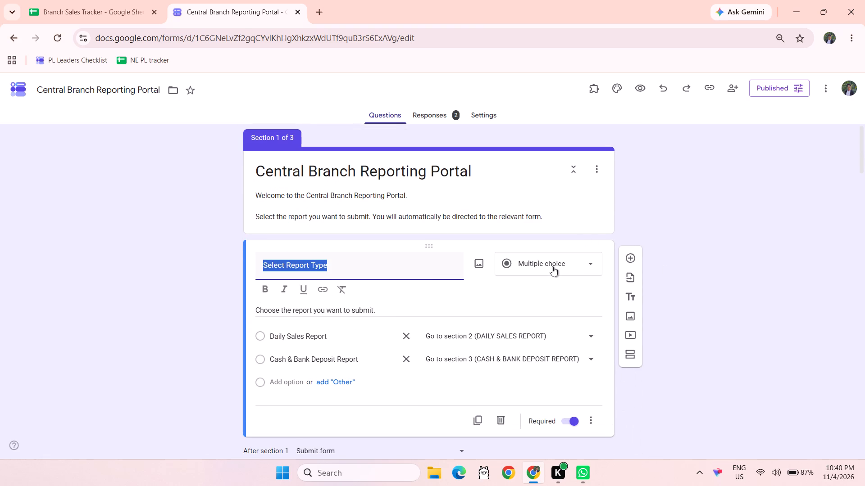
pyautogui.scroll(-2, 530, 291)
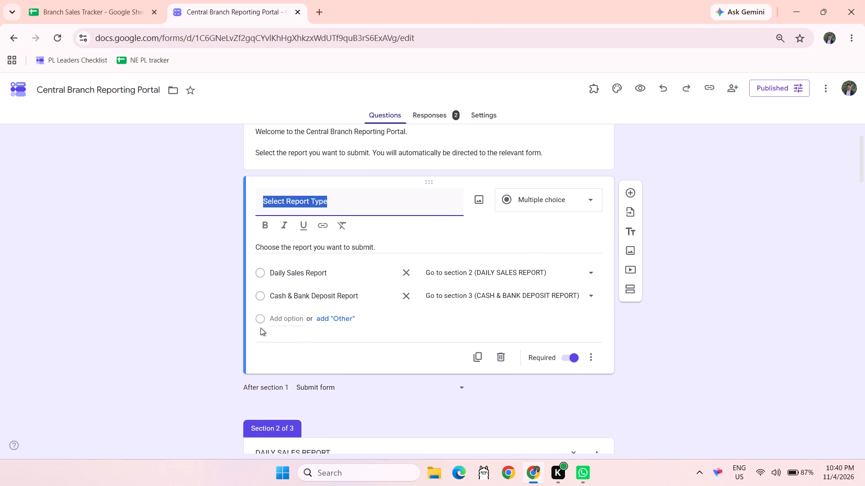
pyautogui.click(512, 292)
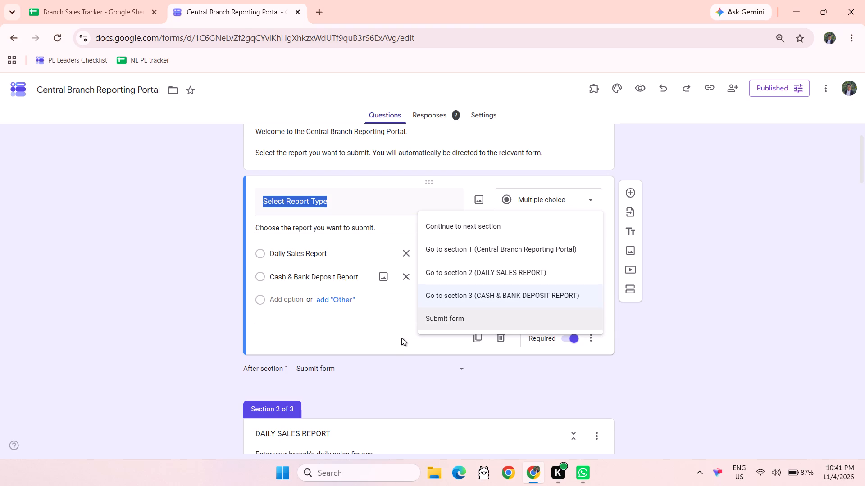
pyautogui.click(260, 300)
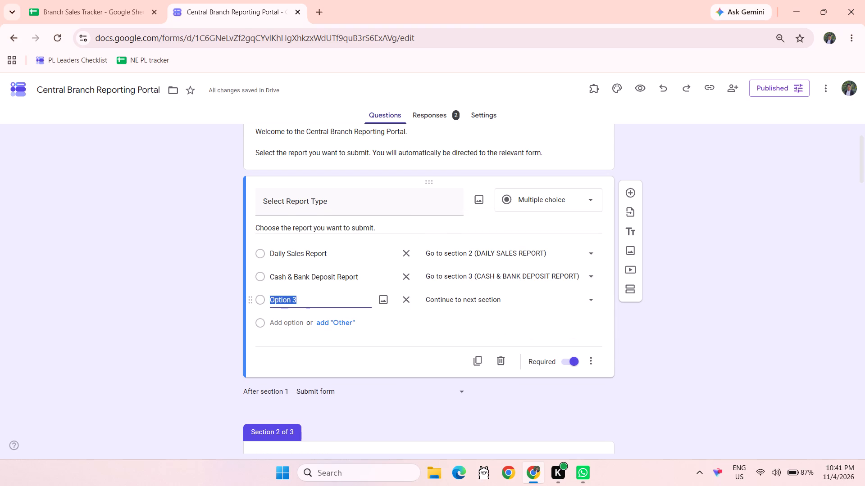
pyautogui.write('Initiative')
pyautogui.press('space')
pyautogui.write('Reports')
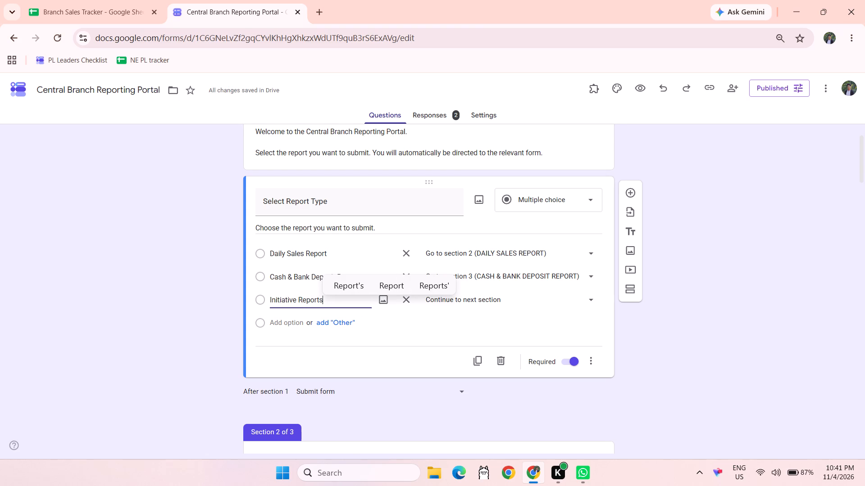
pyautogui.click(182, 335)
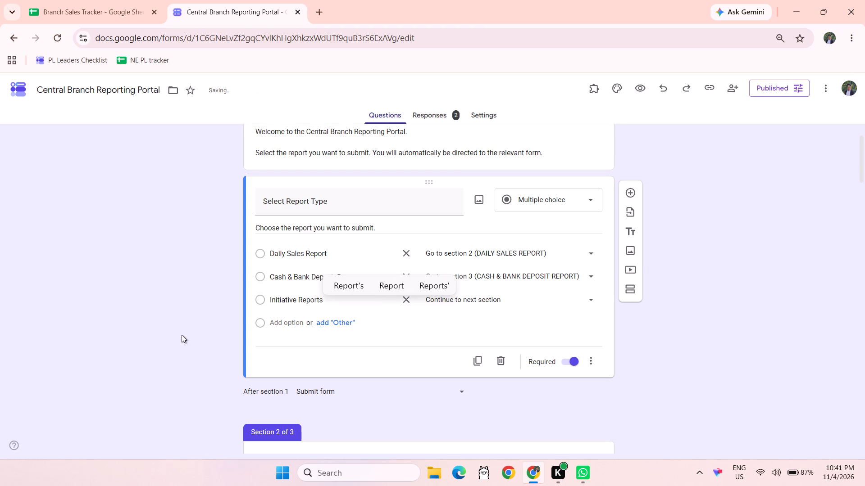
pyautogui.click(706, 352)
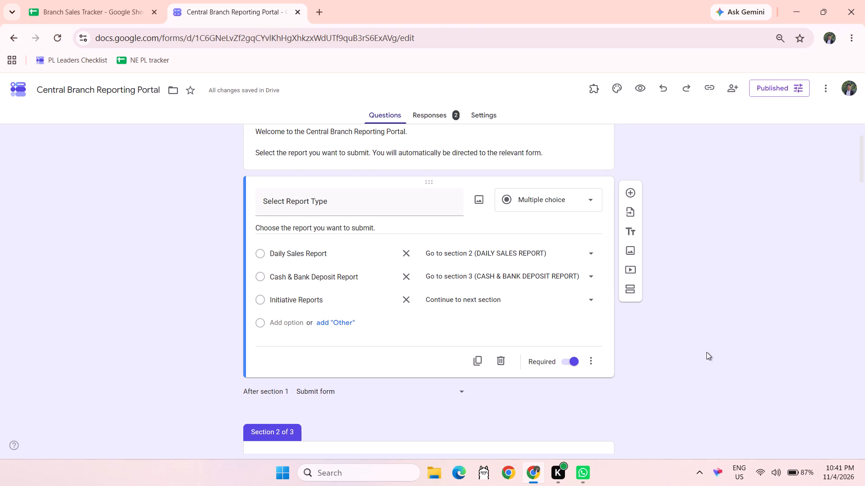
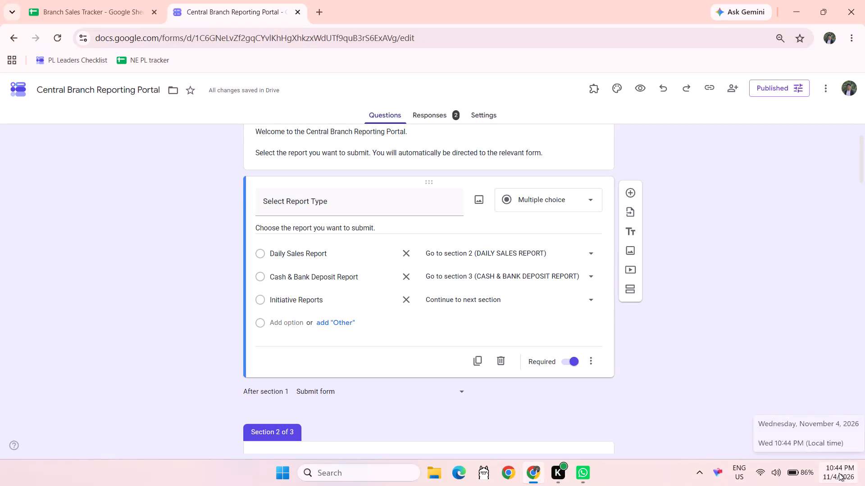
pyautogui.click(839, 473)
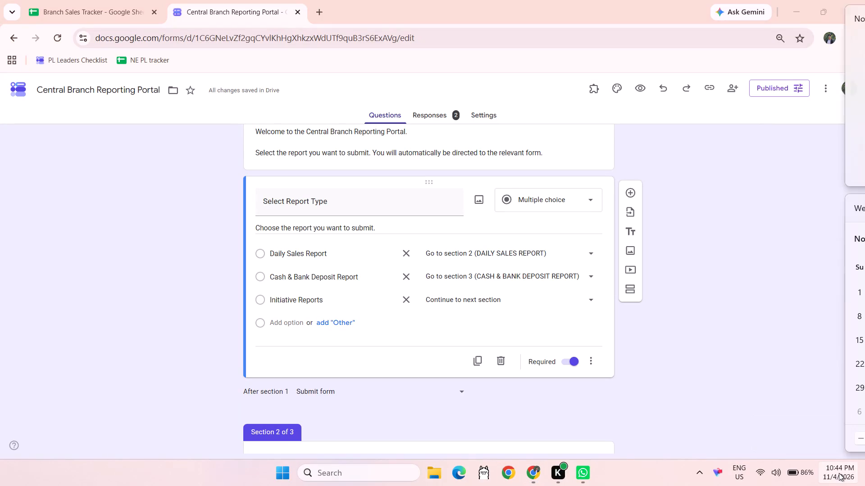
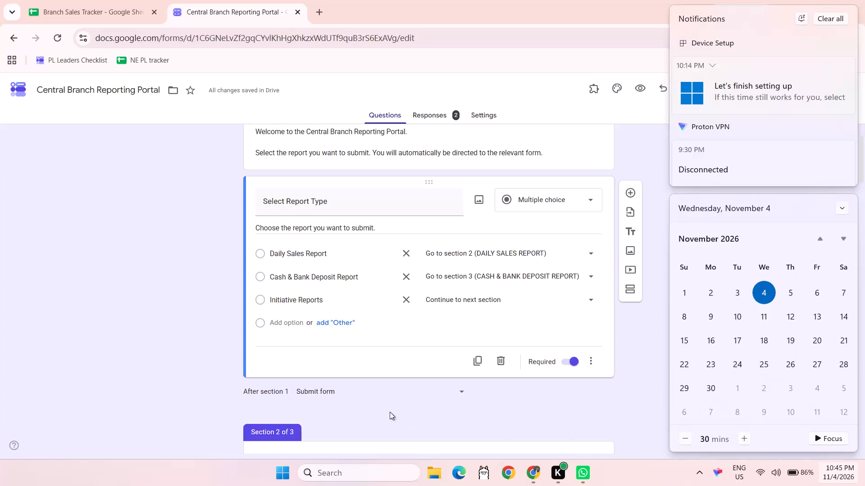
# Check which section destinations are available for the Initiative Reports option of Select Report Type.
pyautogui.click(156, 380)
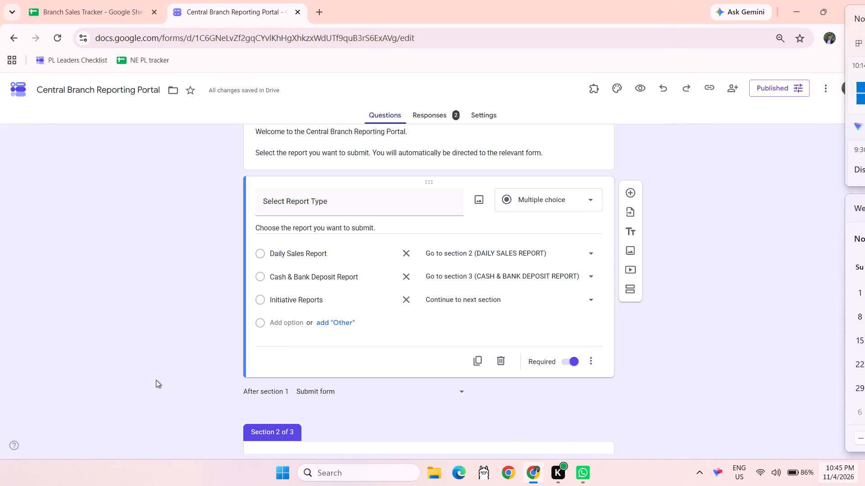
pyautogui.click(487, 305)
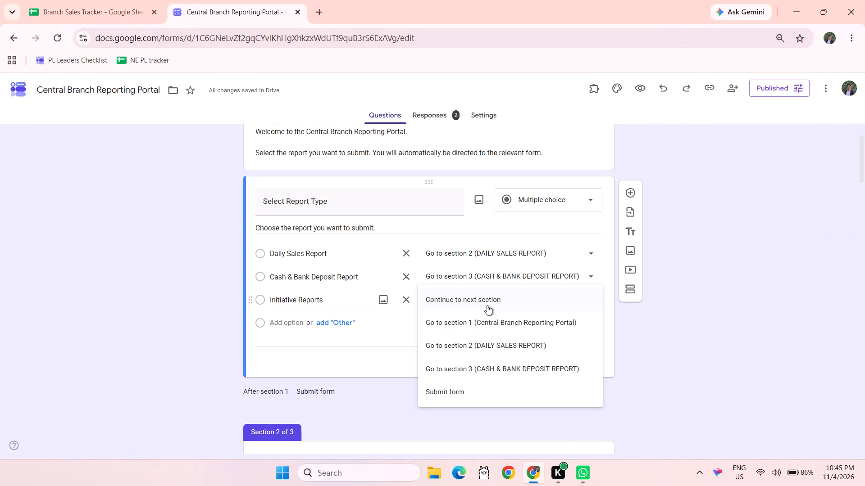
pyautogui.click(487, 305)
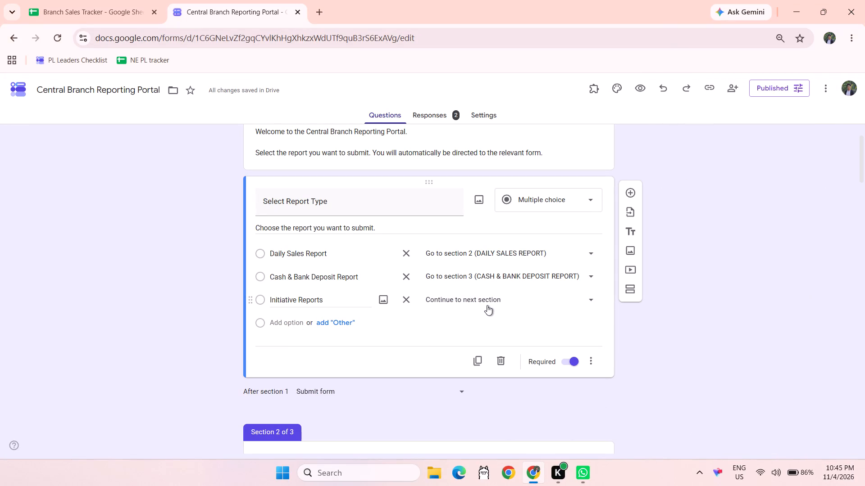
# Duplicate the CASH & BANK DEPOSIT REPORT section at the end of the form.
pyautogui.scroll(-16, 368, 429)
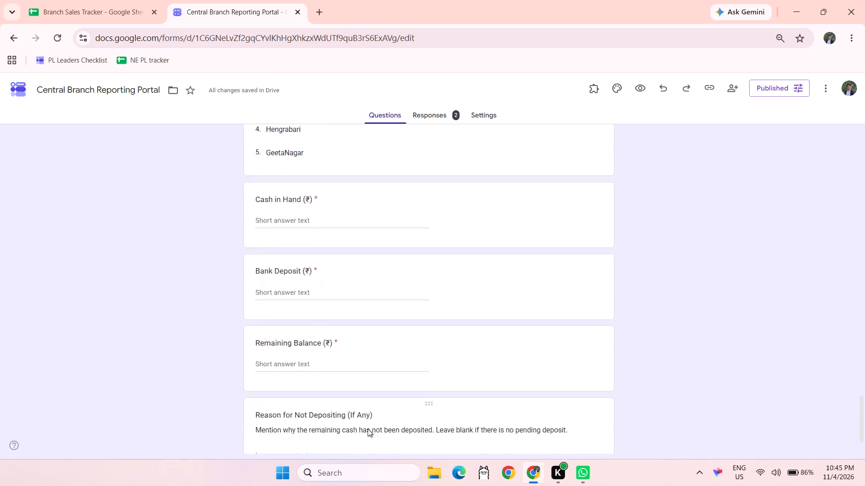
pyautogui.scroll(-8, 368, 429)
pyautogui.click(631, 402)
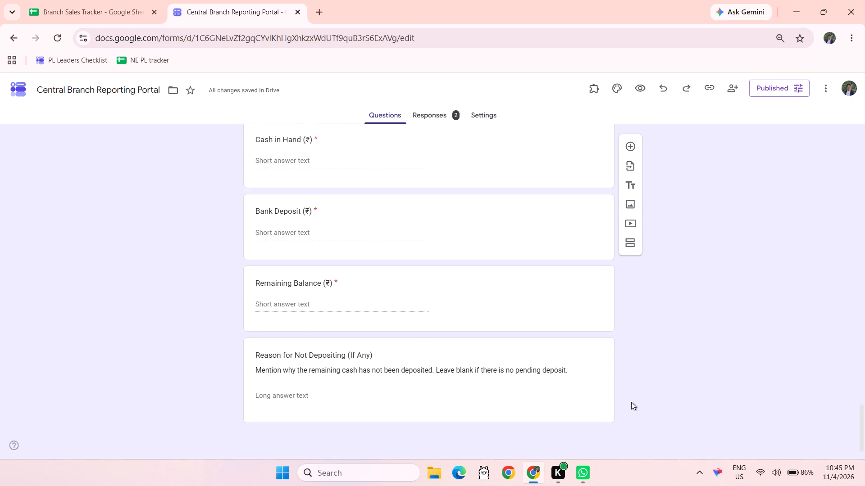
pyautogui.scroll(7, 631, 402)
pyautogui.scroll(-1, 631, 402)
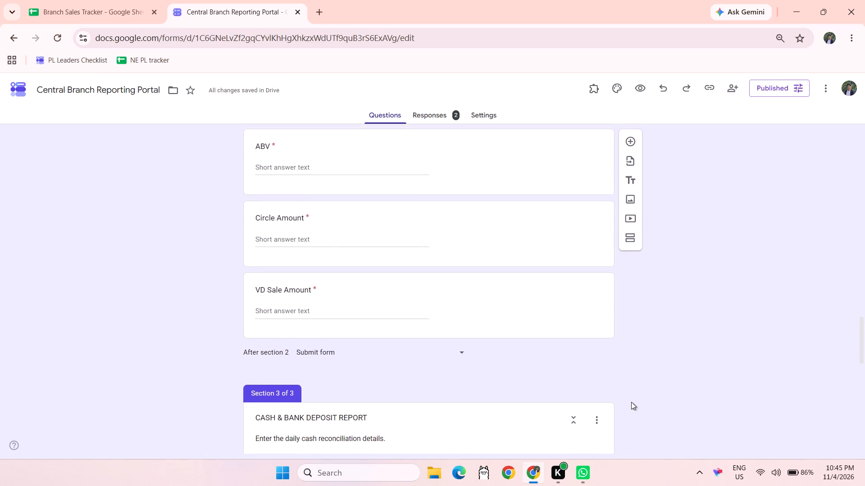
pyautogui.scroll(-1, 631, 402)
pyautogui.click(284, 337)
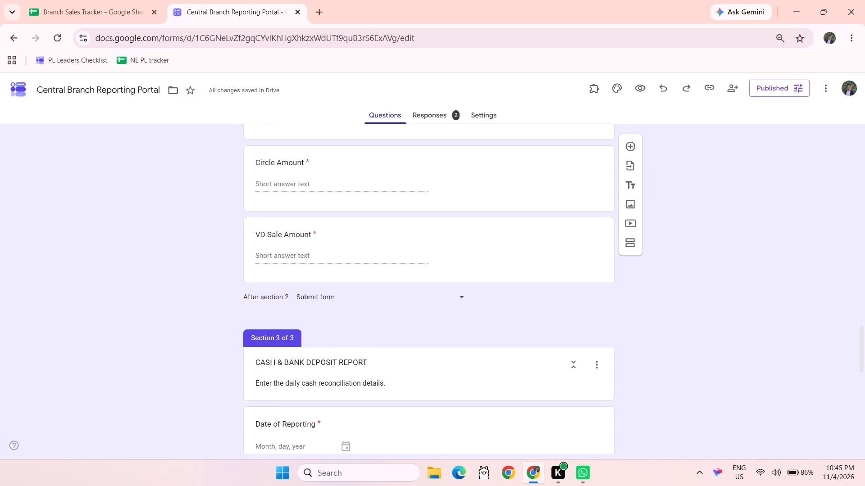
pyautogui.click(282, 339)
pyautogui.click(597, 369)
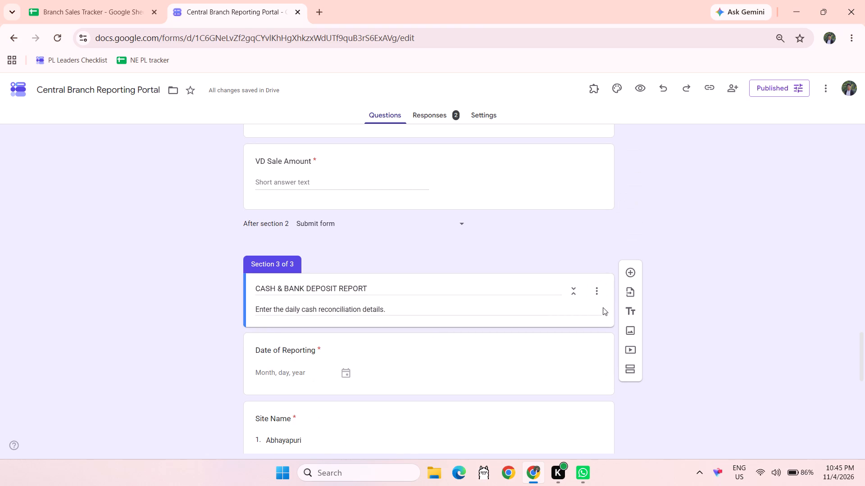
pyautogui.click(594, 292)
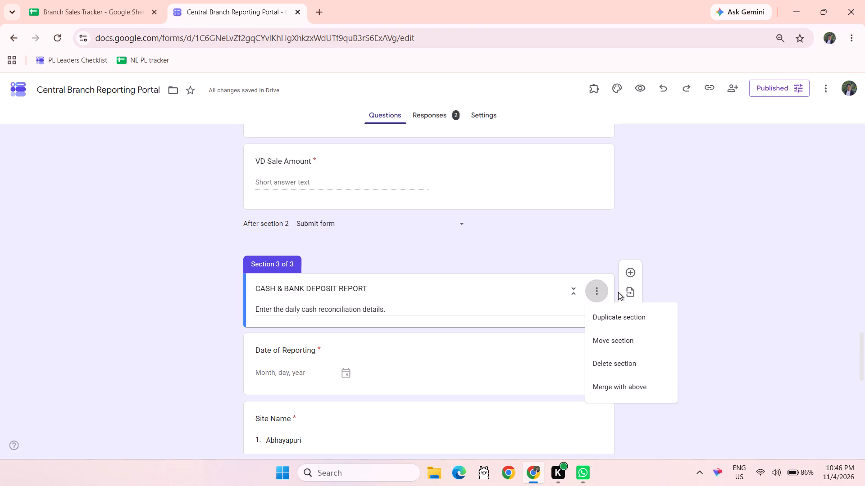
pyautogui.click(616, 316)
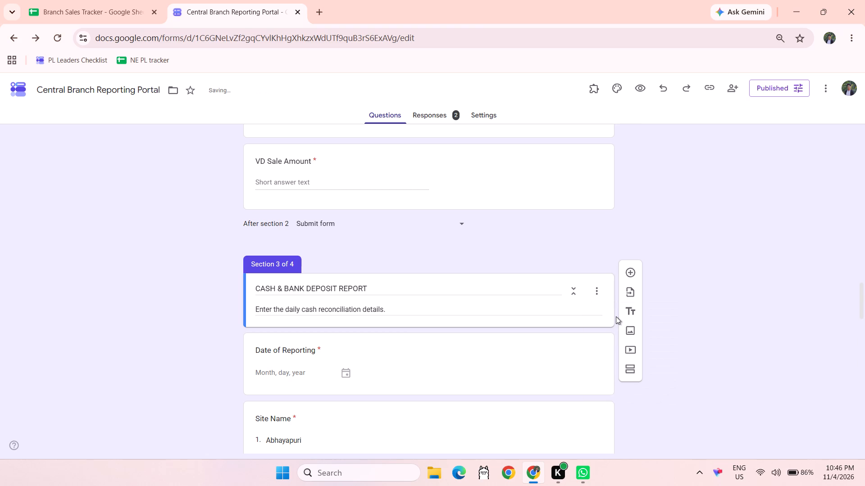
# Review the header and questions of the duplicated section 4, including its Date of Reporting question.
pyautogui.scroll(-16, 616, 316)
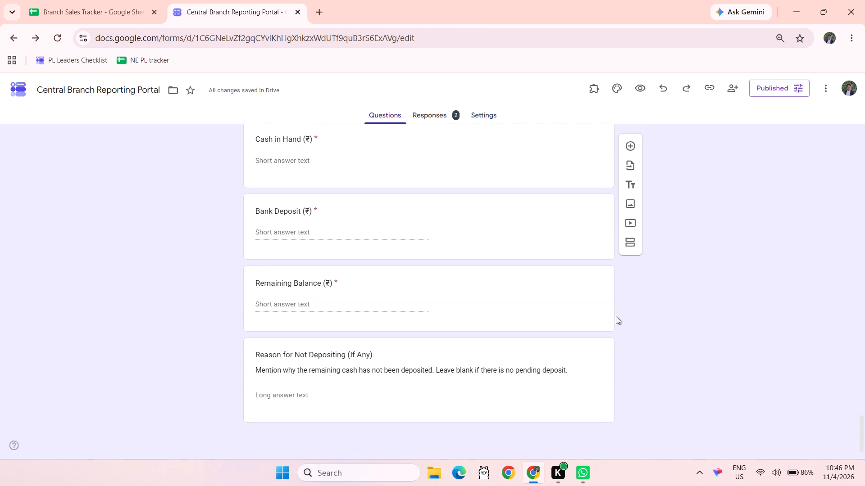
pyautogui.scroll(-2, 616, 316)
pyautogui.scroll(5, 616, 316)
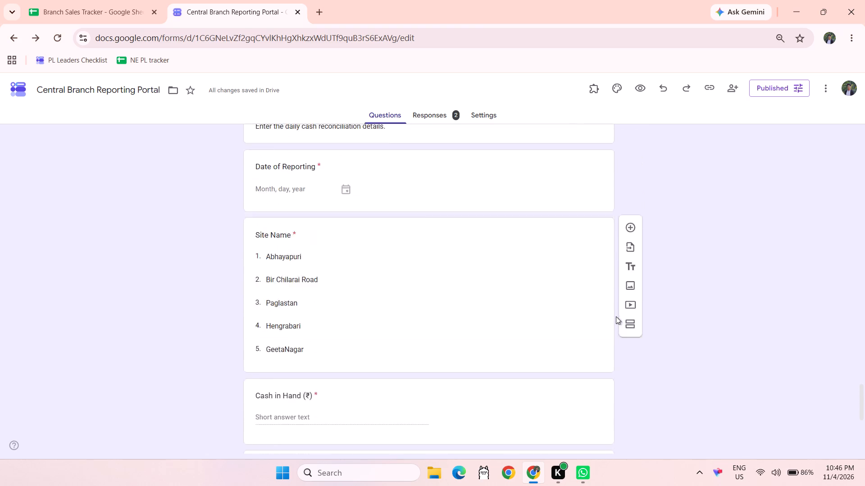
pyautogui.scroll(4, 616, 316)
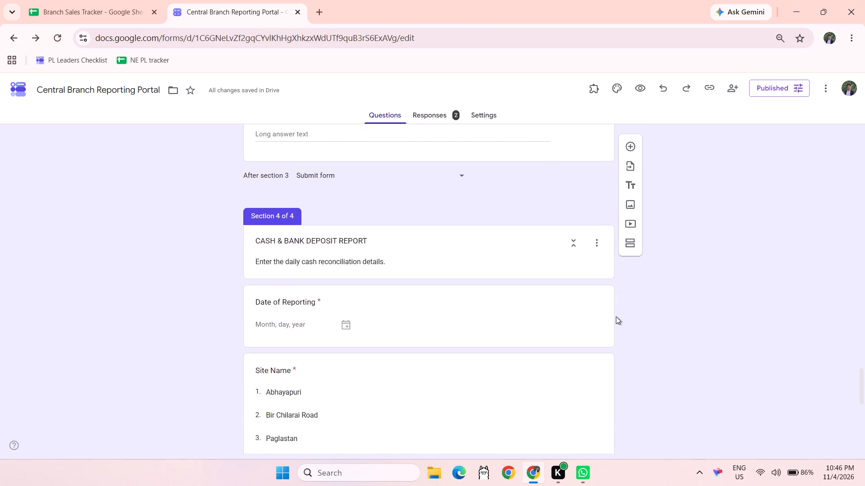
pyautogui.scroll(1, 616, 316)
pyautogui.scroll(-1, 616, 316)
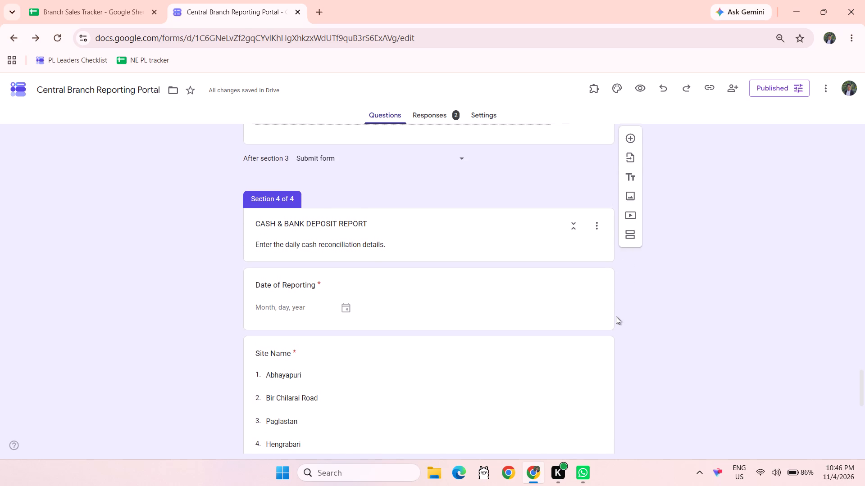
pyautogui.scroll(-1, 616, 316)
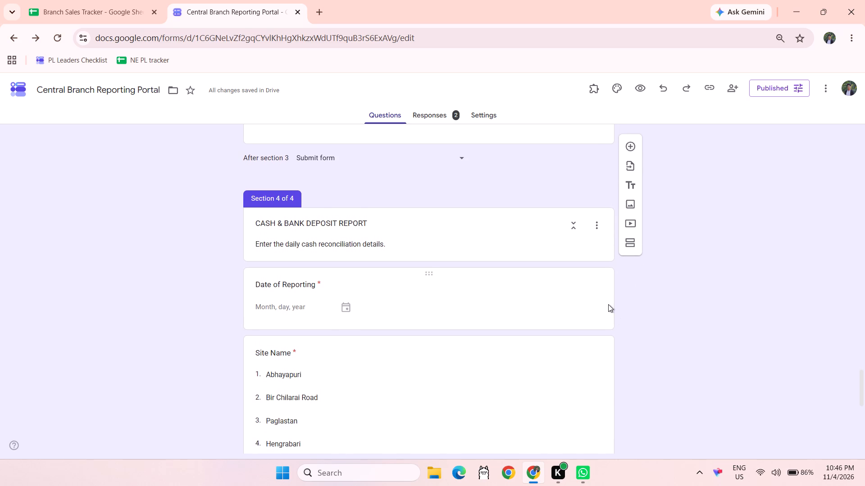
pyautogui.click(564, 277)
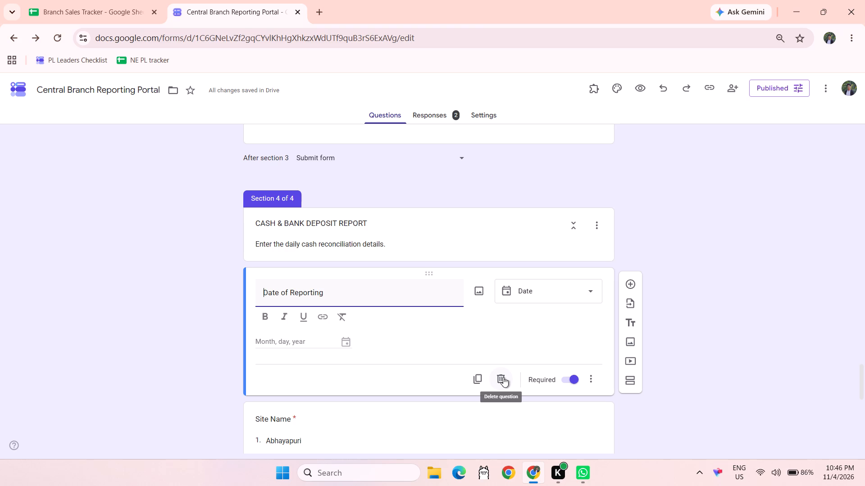
pyautogui.click(205, 349)
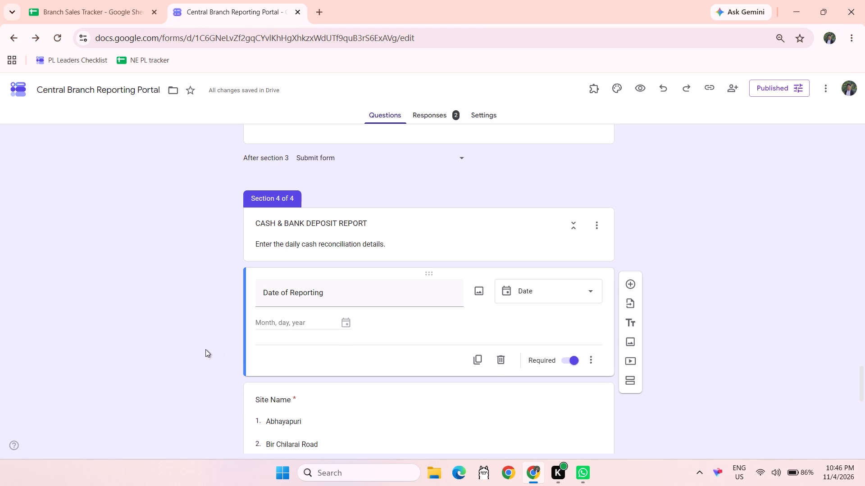
# Replace the title of section 4 with "Initive Report".
pyautogui.doubleClick(341, 224)
pyautogui.tripleClick(341, 224)
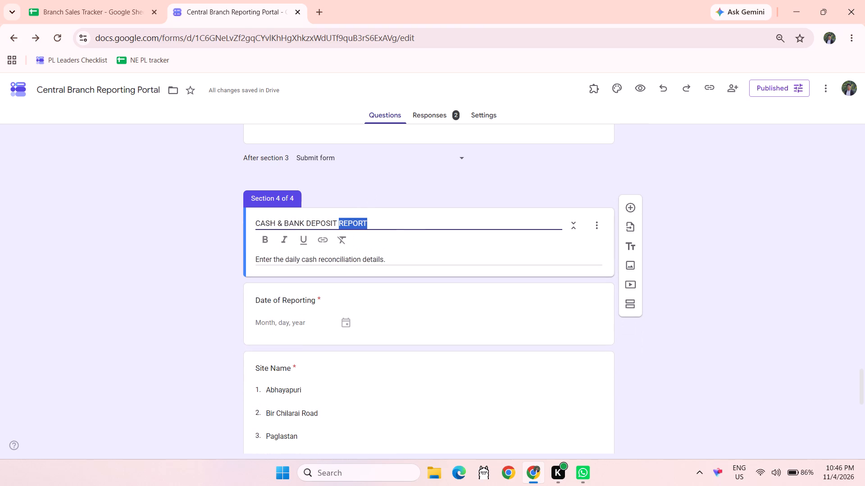
pyautogui.click(341, 224)
pyautogui.write('Ini')
pyautogui.write('tive')
pyautogui.press('space')
pyautogui.write('Re')
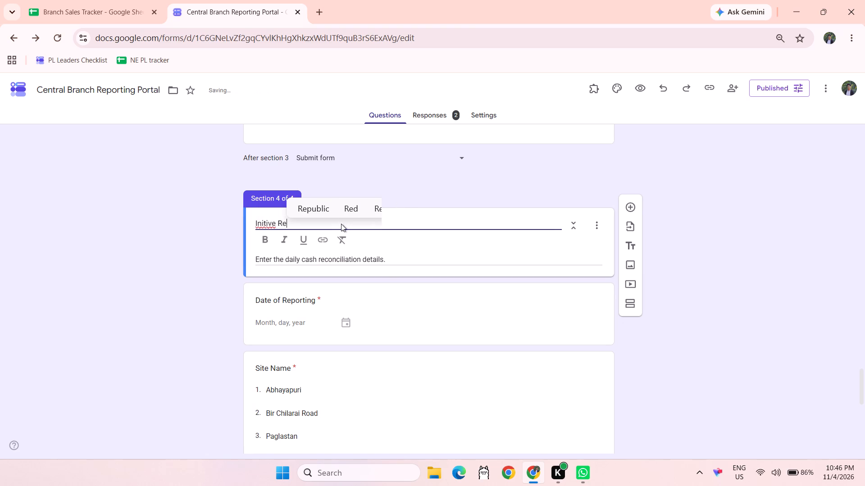
pyautogui.write('port')
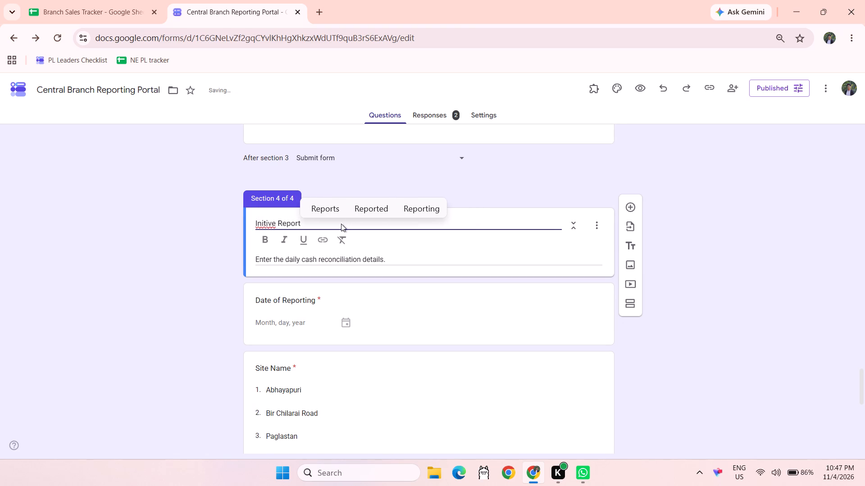
# Change the description of section 4 to read "Enter the daily Conversion of Initiative Reports".
pyautogui.doubleClick(346, 259)
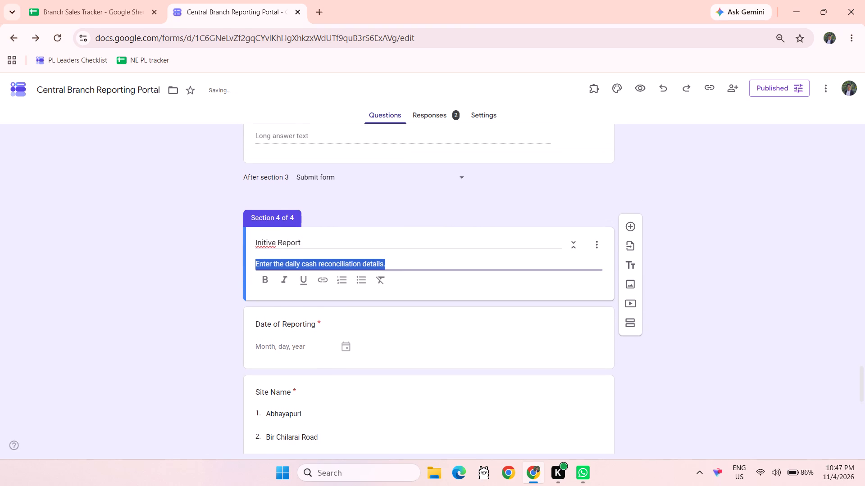
pyautogui.doubleClick(296, 265)
pyautogui.doubleClick(308, 265)
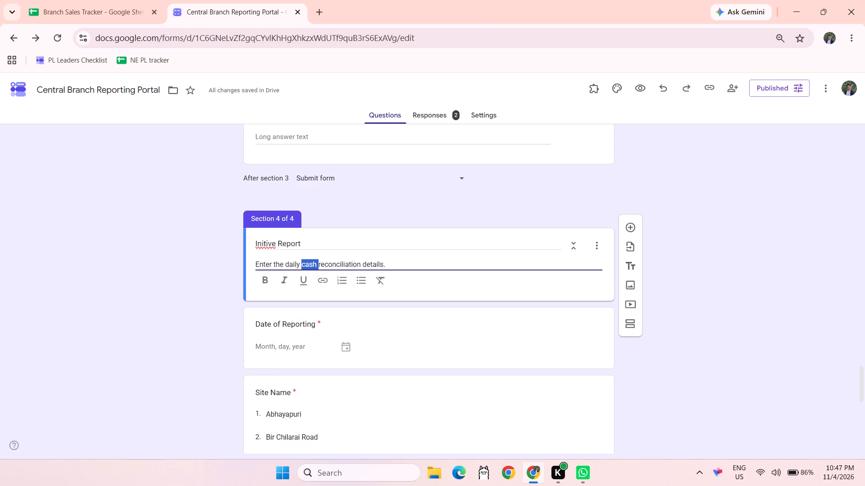
pyautogui.write('Conversion')
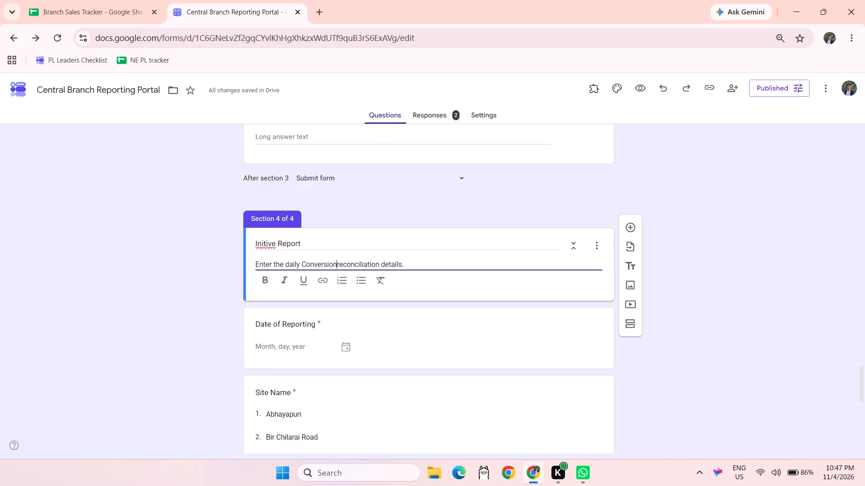
pyautogui.press('space')
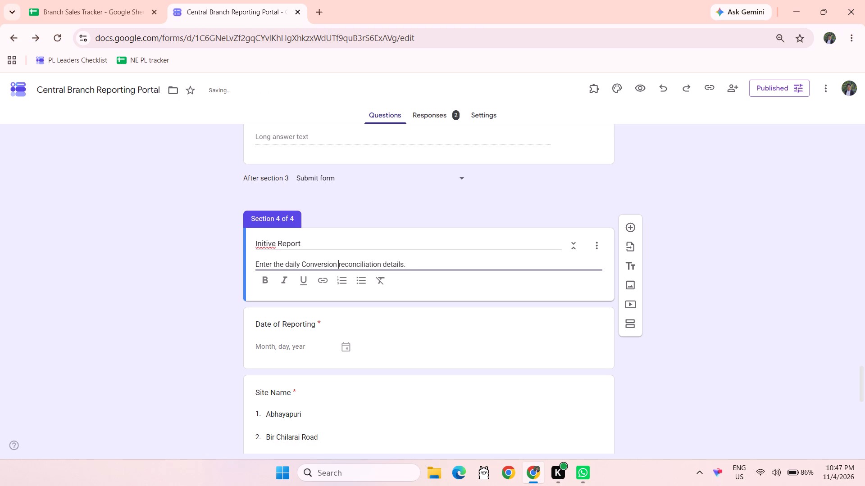
pyautogui.write('of')
pyautogui.press('space')
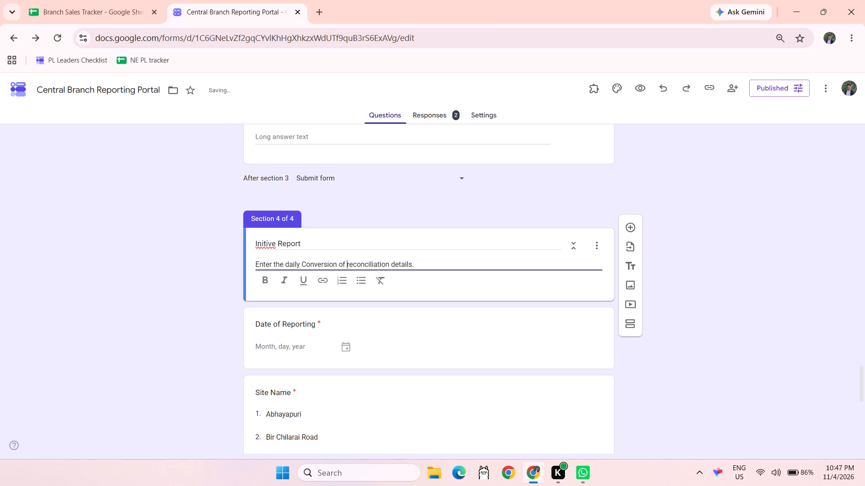
pyautogui.hotkey('ctrl', 'shift', 'Right')
pyautogui.hotkey('ctrl', 'shift', 'Right')
pyautogui.press('BackSpace')
pyautogui.write('In')
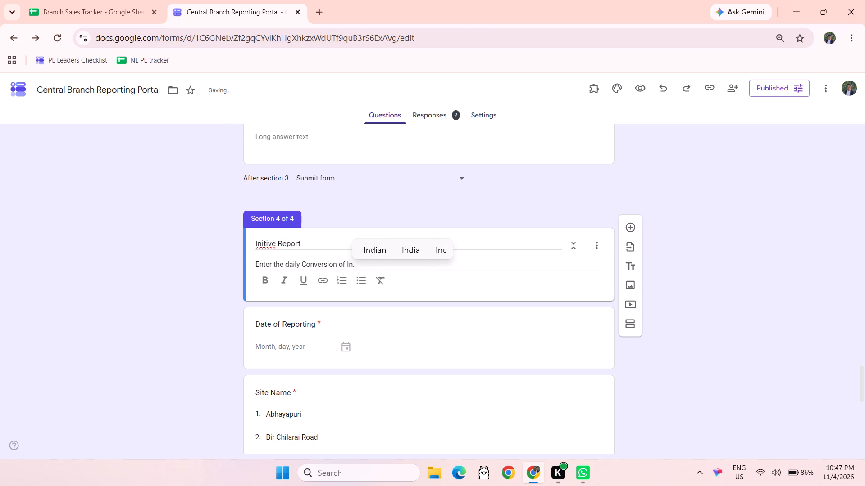
pyautogui.write('iti')
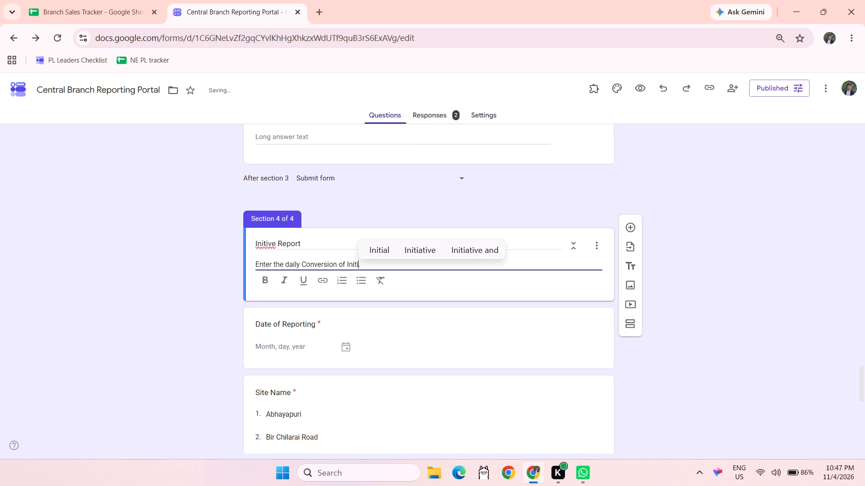
pyautogui.press('Up')
pyautogui.press('Right')
pyautogui.press('Return')
pyautogui.write('Re')
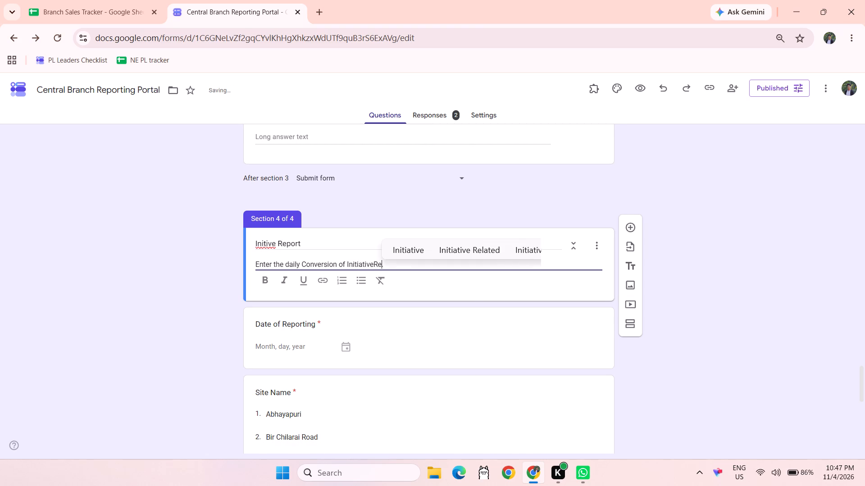
pyautogui.press('BackSpace')
pyautogui.press('BackSpace')
pyautogui.press('space')
pyautogui.write('Reports')
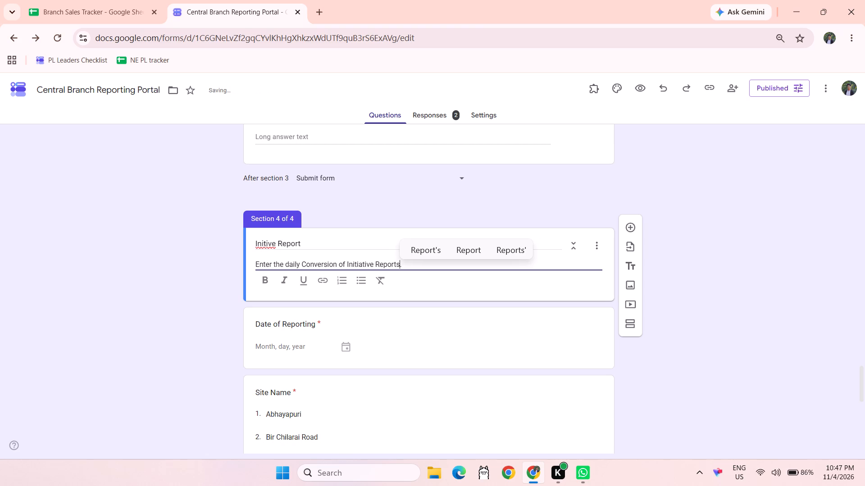
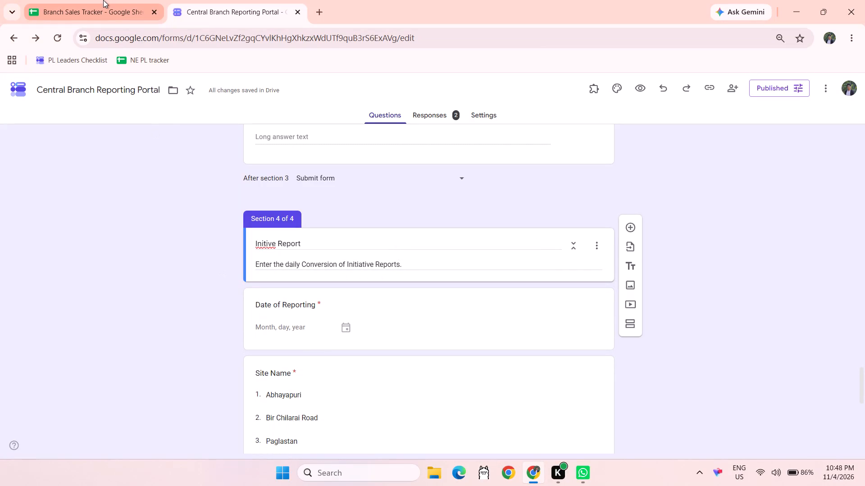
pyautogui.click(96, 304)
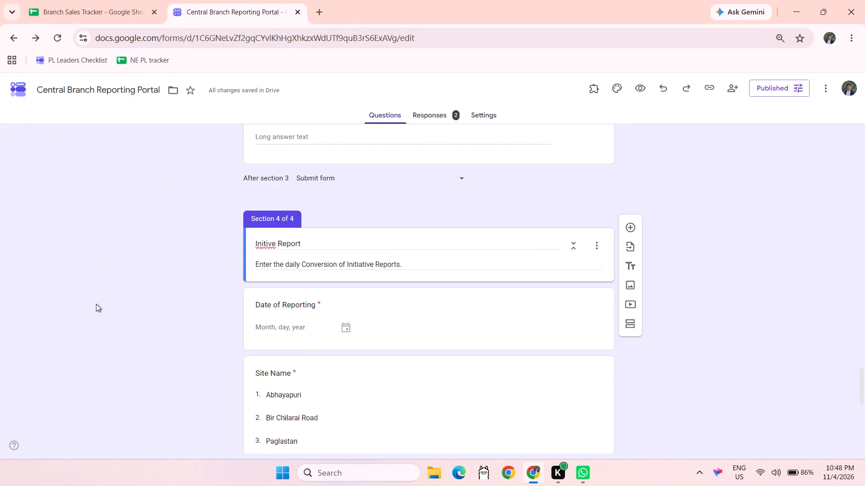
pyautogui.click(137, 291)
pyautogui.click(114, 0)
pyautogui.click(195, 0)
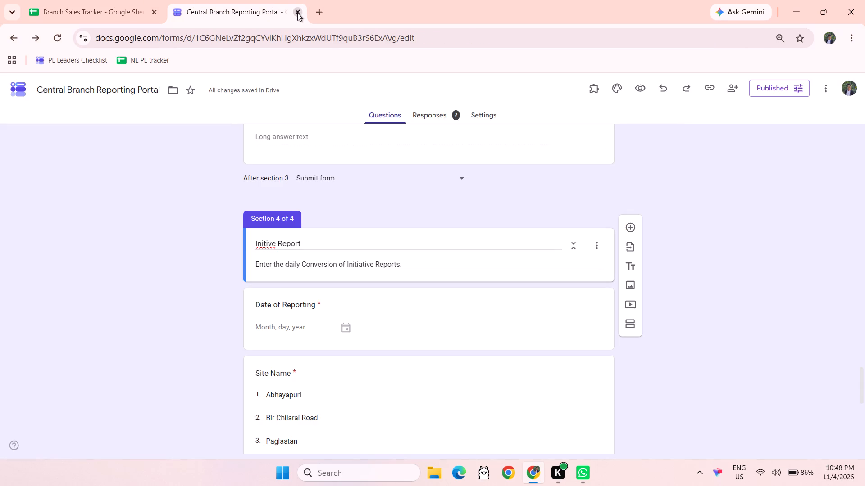
# Close the Central Branch Reporting Portal form editor and open a blank browser page.
pyautogui.click(297, 13)
pyautogui.click(175, 13)
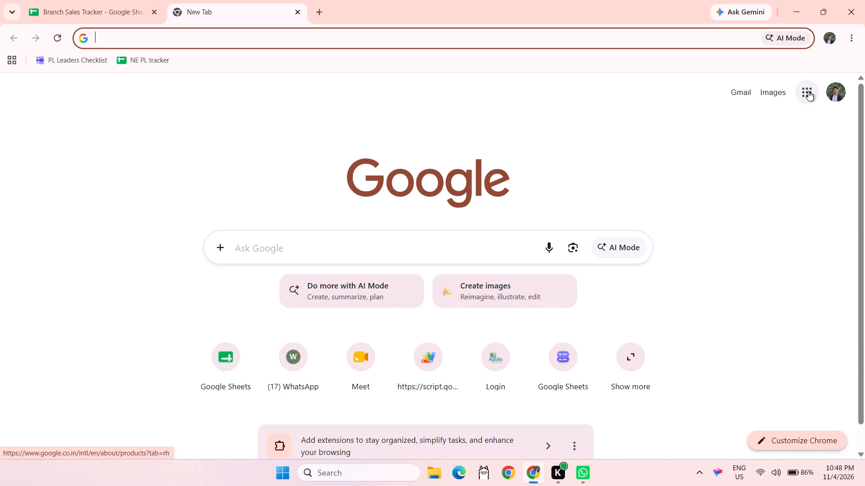
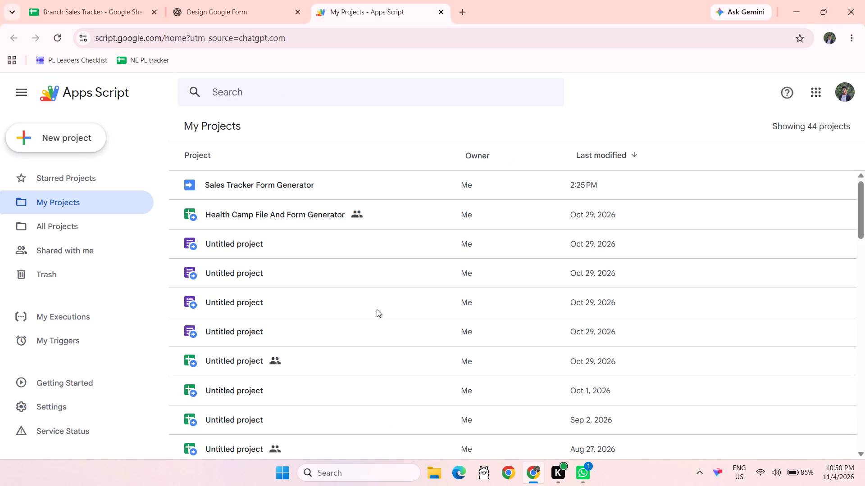
pyautogui.click(273, 183)
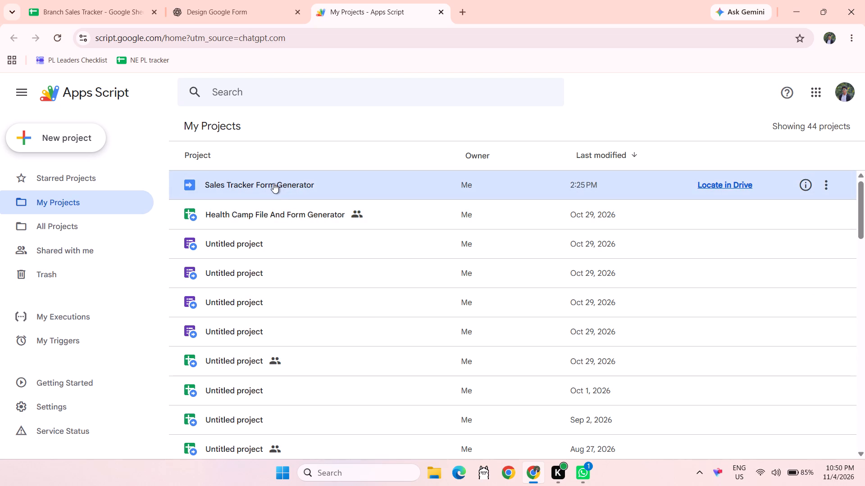
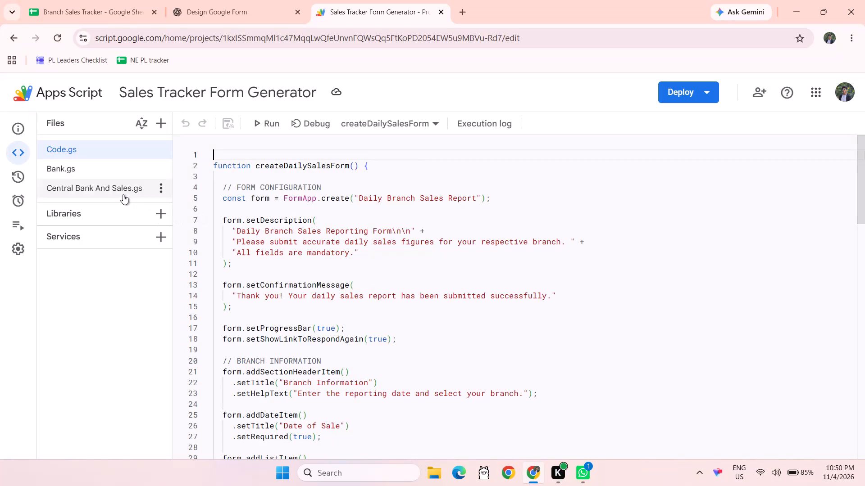
# Open the Central Bank And Sales.gs file in the script project.
pyautogui.click(123, 194)
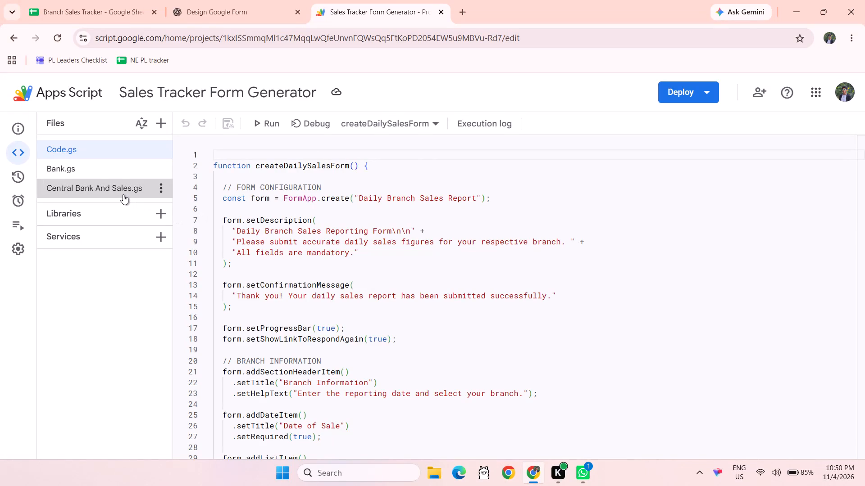
# Add a new HTML file to the project and enter "Sales, Bank, Initiative, Calling," as the beginning of its name.
pyautogui.click(155, 122)
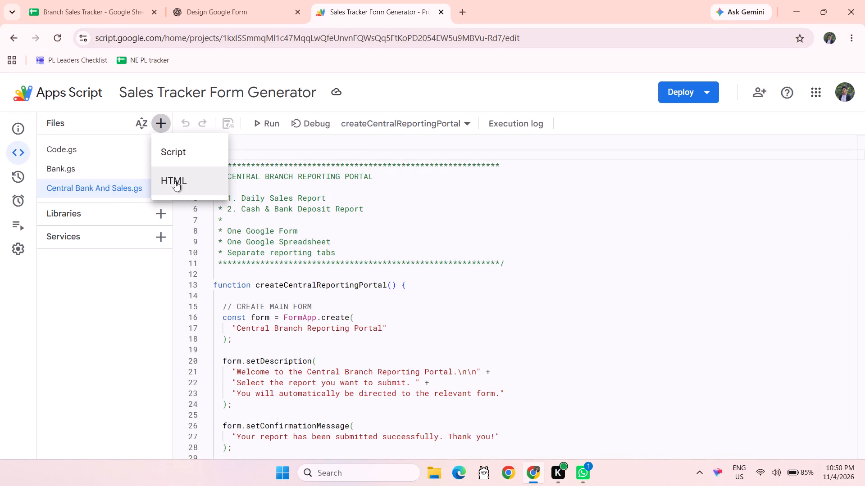
pyautogui.click(175, 181)
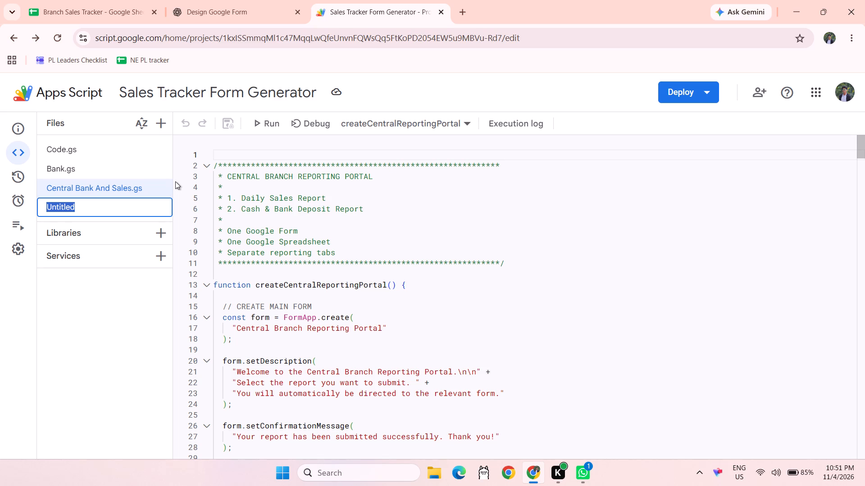
pyautogui.write('Sales, BAnk')
pyautogui.press('BackSpace')
pyautogui.press('BackSpace')
pyautogui.press('BackSpace')
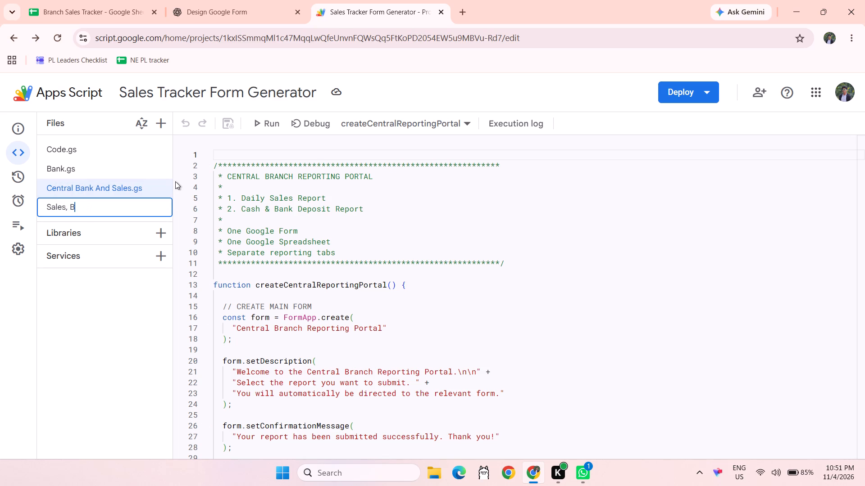
pyautogui.write('ank,')
pyautogui.press('space')
pyautogui.write('Initi')
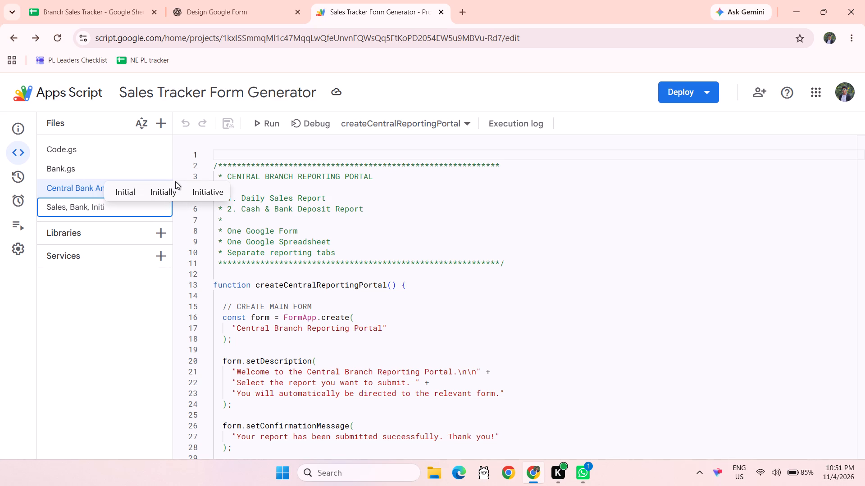
pyautogui.press('Up')
pyautogui.press('Right')
pyautogui.press('Right')
pyautogui.press('Return')
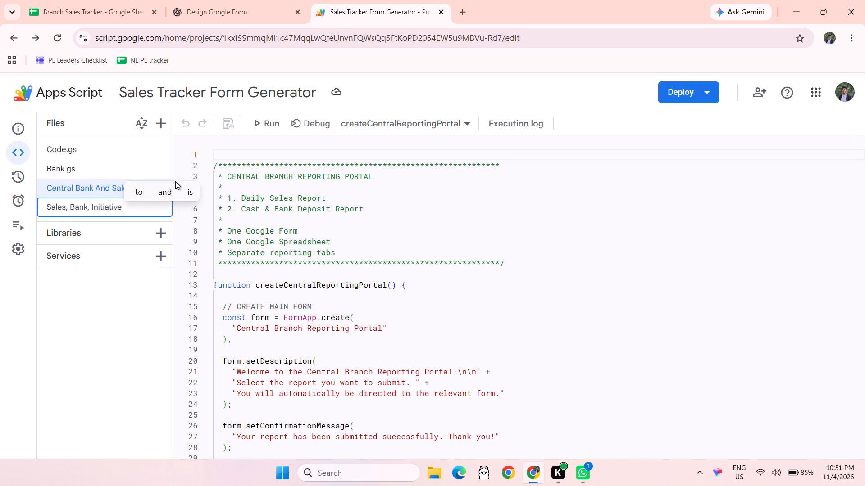
pyautogui.write(',')
pyautogui.press('space')
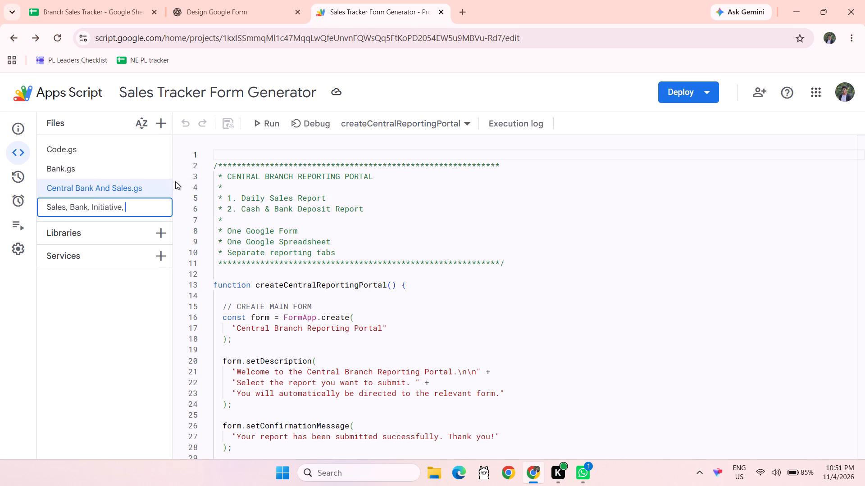
pyautogui.write('Calling')
pyautogui.write(',')
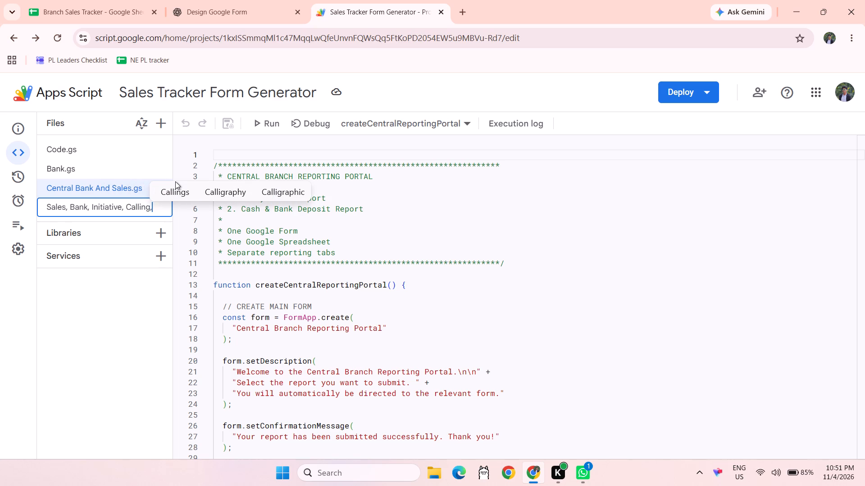
pyautogui.press('space')
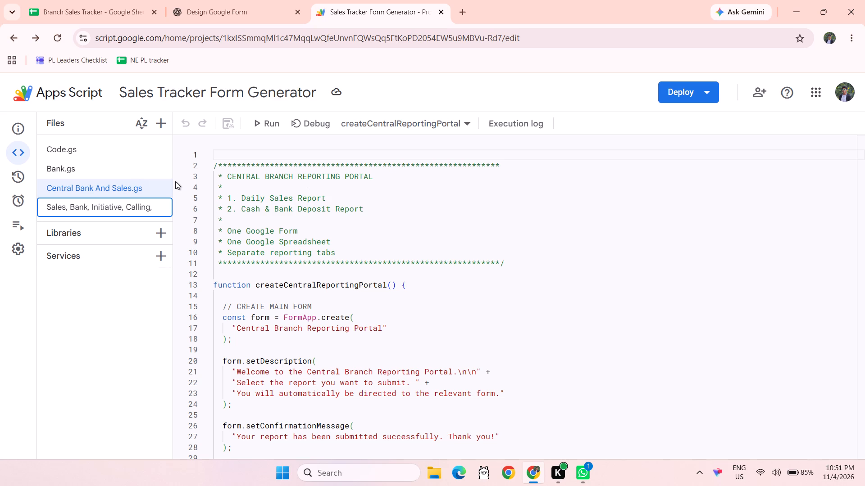
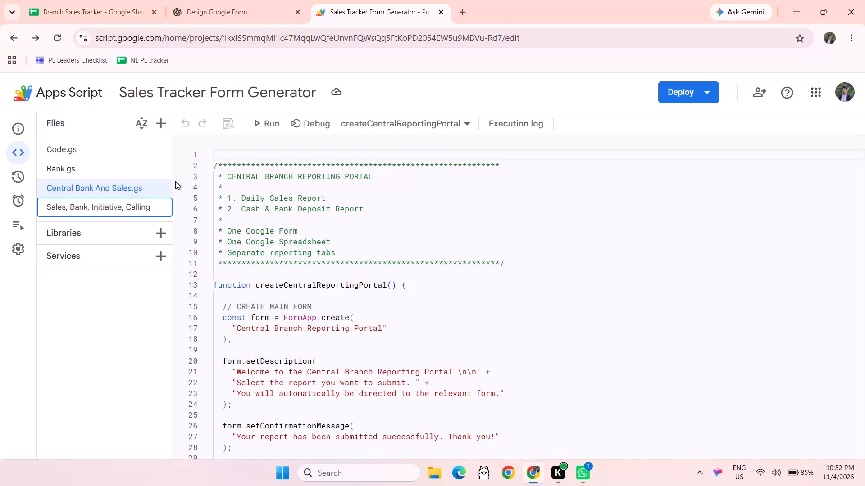
# Finish creating the HTML file with the name "Sales, Bank, Initiative, Calling".
pyautogui.click(147, 311)
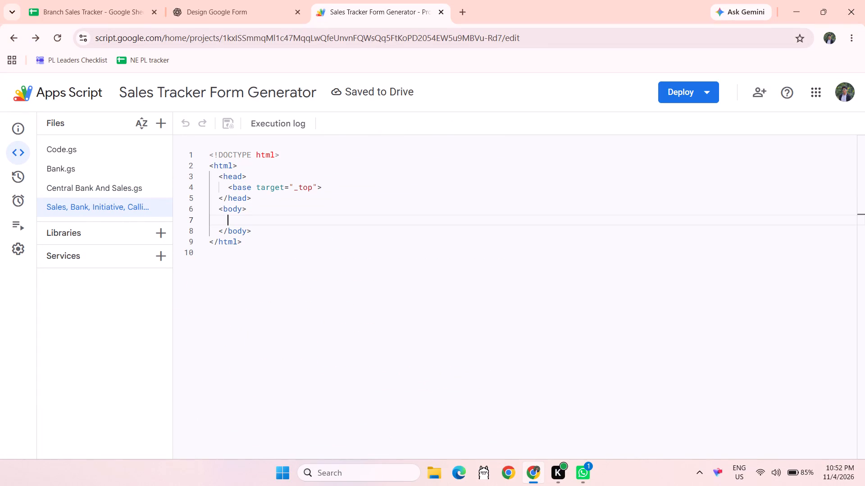
# Open the new HTML file's name for renaming and copy the whole name.
pyautogui.click(131, 205)
pyautogui.click(160, 207)
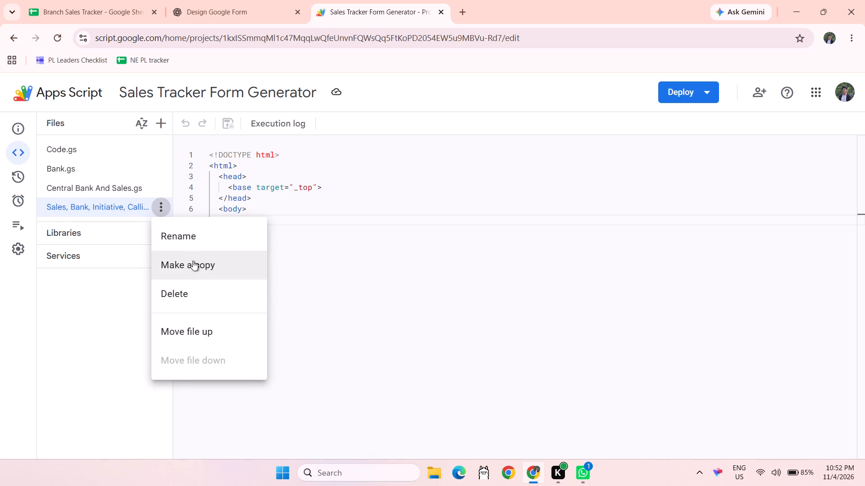
pyautogui.click(187, 241)
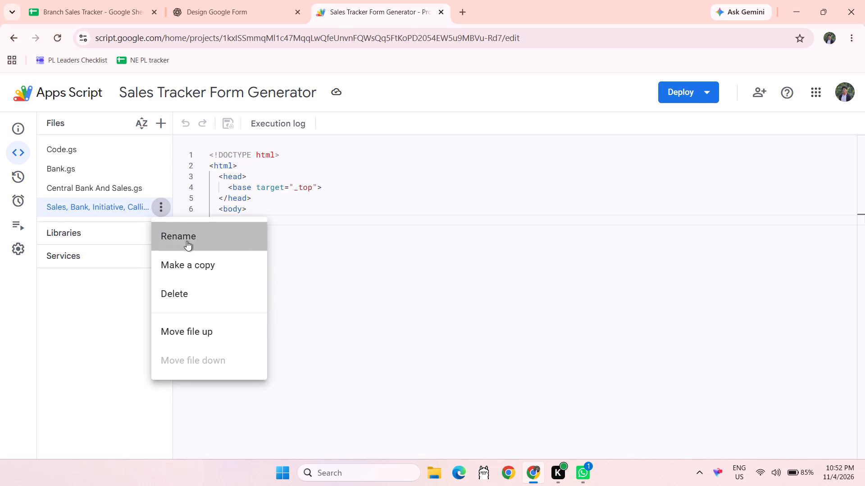
pyautogui.hotkey('ctrl', 'c')
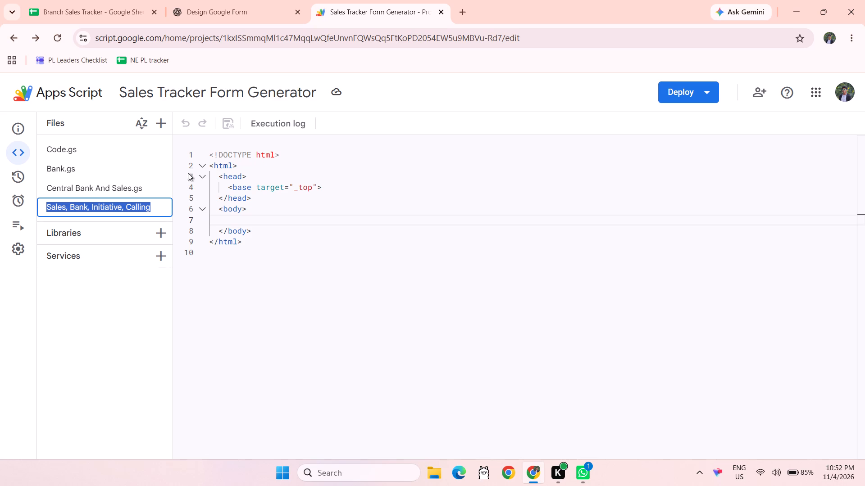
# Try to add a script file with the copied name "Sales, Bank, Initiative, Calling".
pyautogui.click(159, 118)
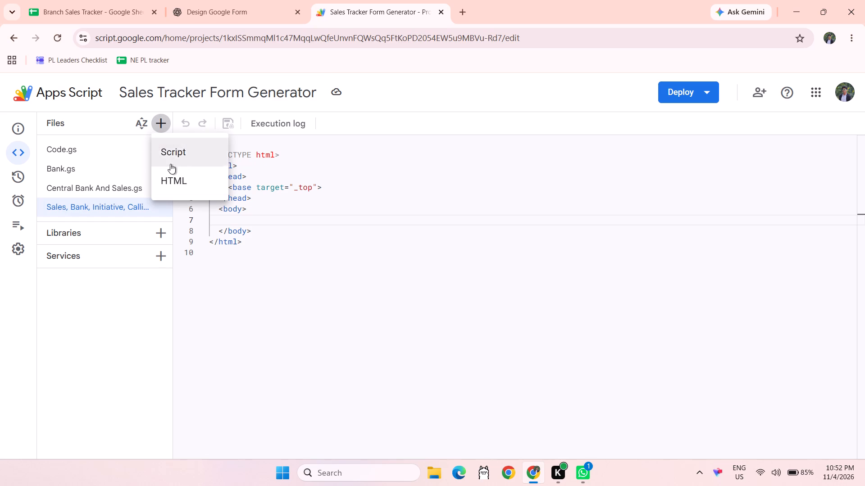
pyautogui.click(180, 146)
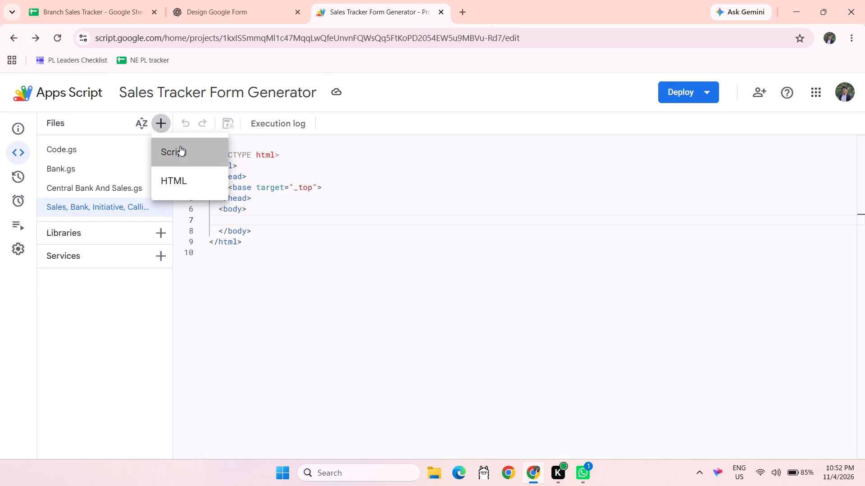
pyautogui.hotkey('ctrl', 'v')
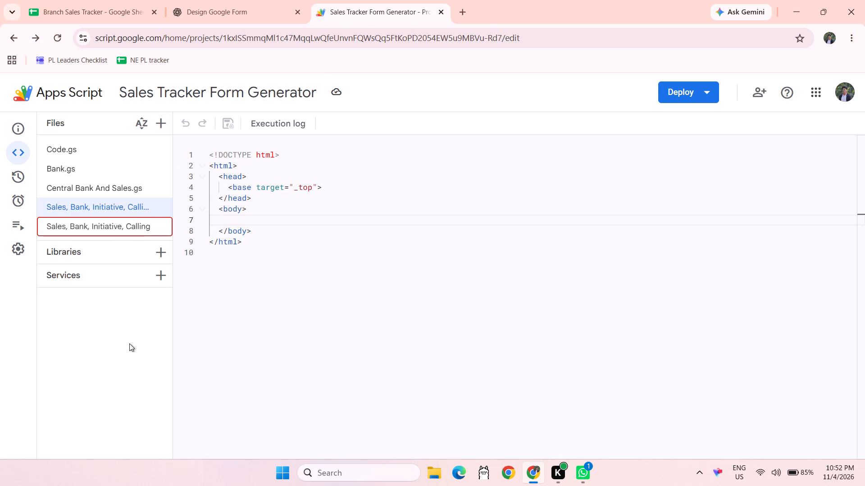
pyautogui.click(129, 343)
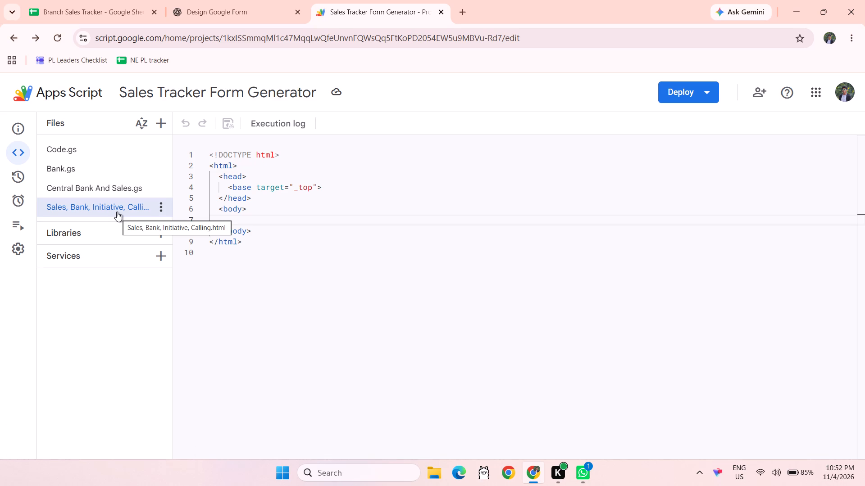
# Add a script file using the copied name with hyphens in place of the commas and spaces: "Sales-Bank-Initiative-Calling".
pyautogui.click(164, 121)
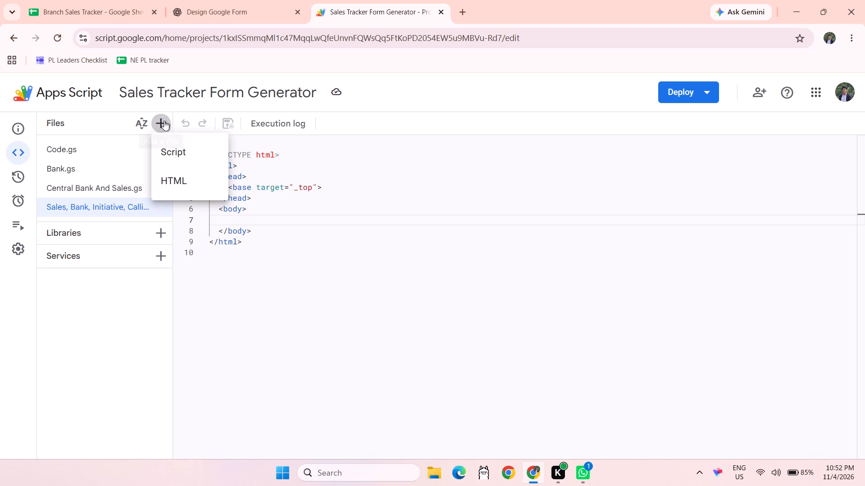
pyautogui.click(179, 150)
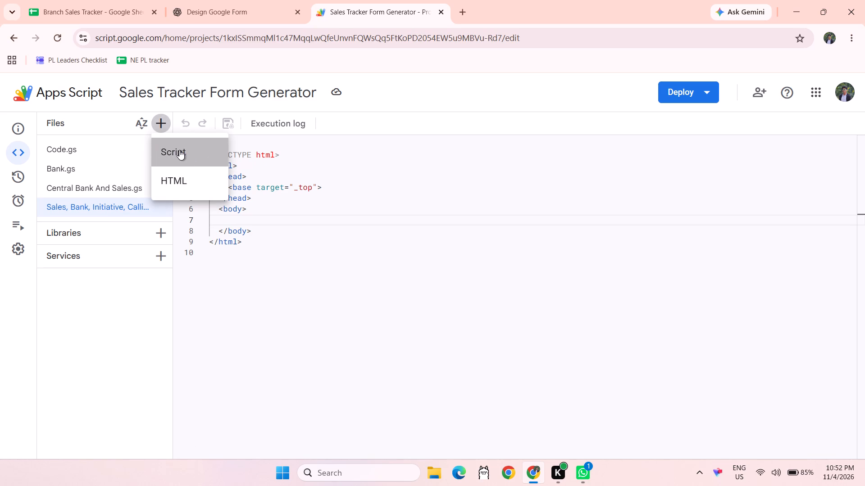
pyautogui.hotkey('ctrl', 'v')
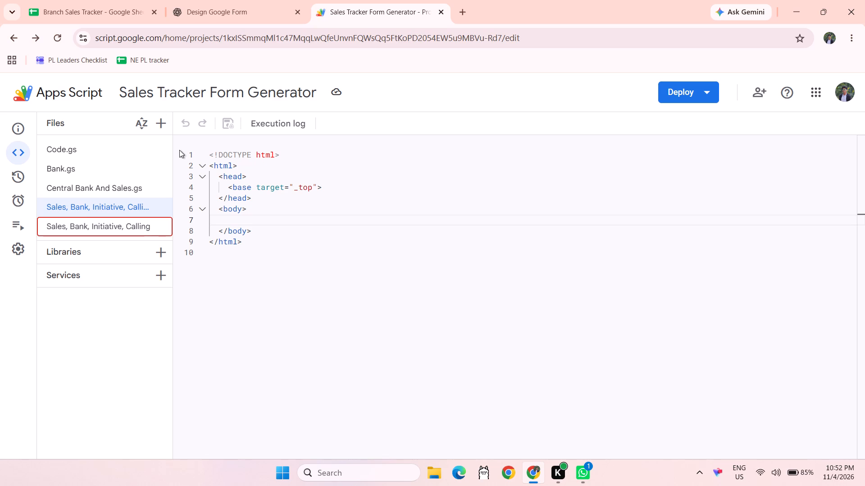
pyautogui.press('Left')
pyautogui.press('Left')
pyautogui.press('Left')
pyautogui.press('Left')
pyautogui.press('Left')
pyautogui.press('Left')
pyautogui.press('Left')
pyautogui.press('BackSpace')
pyautogui.press('BackSpace')
pyautogui.press('-')
pyautogui.press('Left')
pyautogui.press('Left')
pyautogui.press('Left')
pyautogui.press('Left')
pyautogui.press('Left')
pyautogui.press('Left')
pyautogui.press('Left')
pyautogui.press('Left')
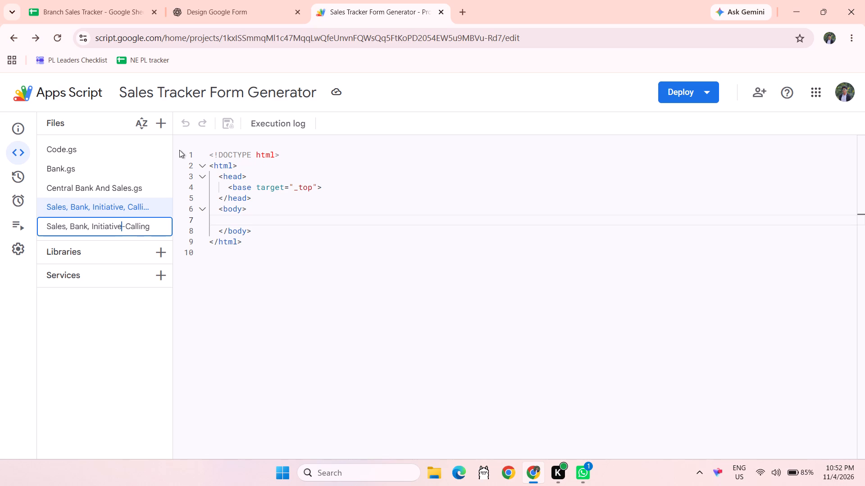
pyautogui.press('Left')
pyautogui.press('Left')
pyautogui.press('Left')
pyautogui.press('BackSpace')
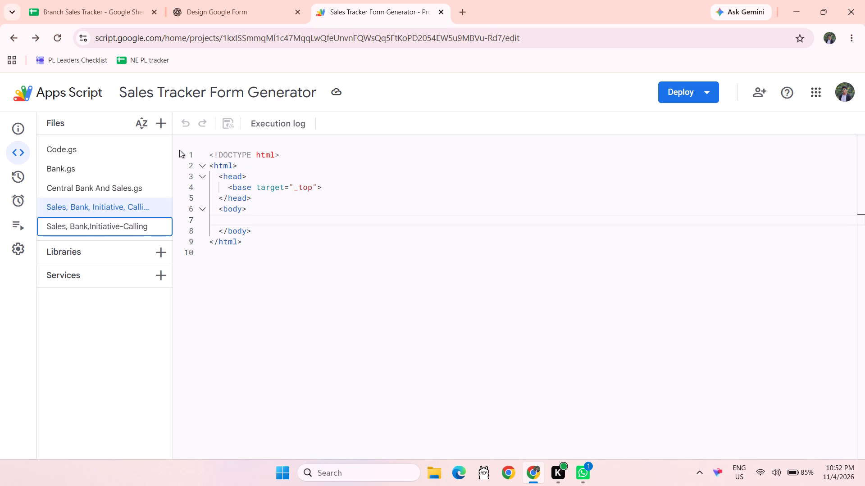
pyautogui.press('BackSpace')
pyautogui.press('-')
pyautogui.press('Left')
pyautogui.press('Left')
pyautogui.press('Left')
pyautogui.press('Left')
pyautogui.press('Left')
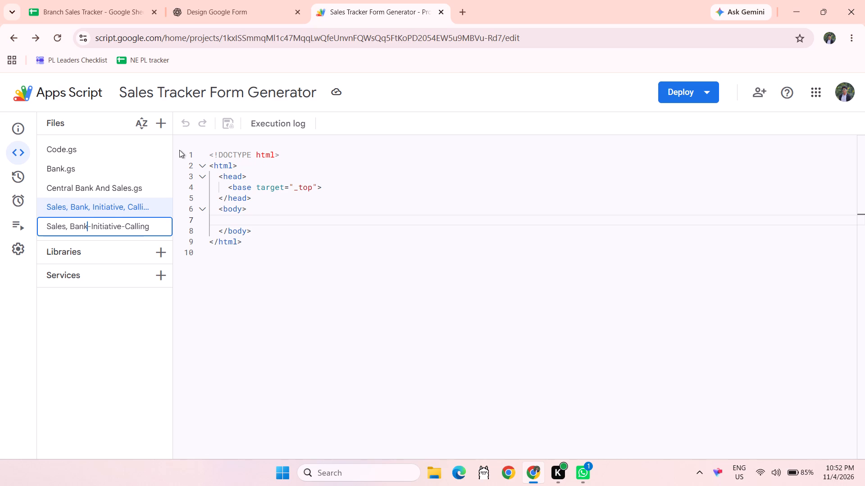
pyautogui.press('BackSpace')
pyautogui.press('BackSpace')
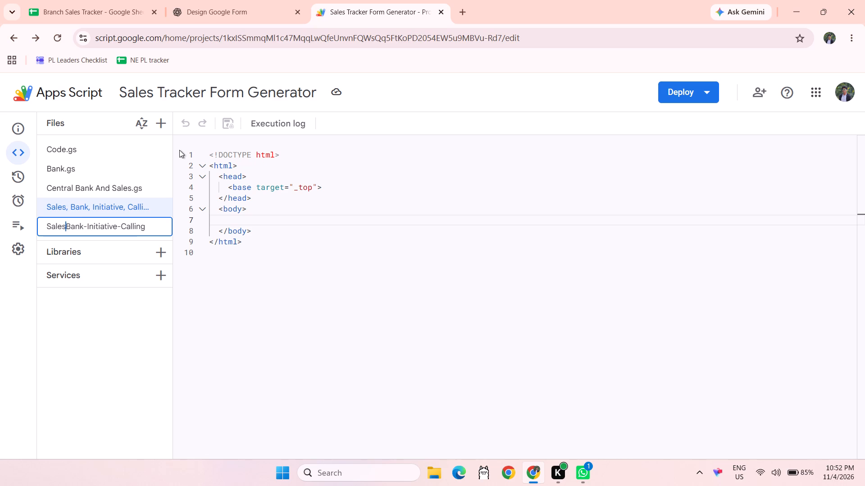
pyautogui.press('-')
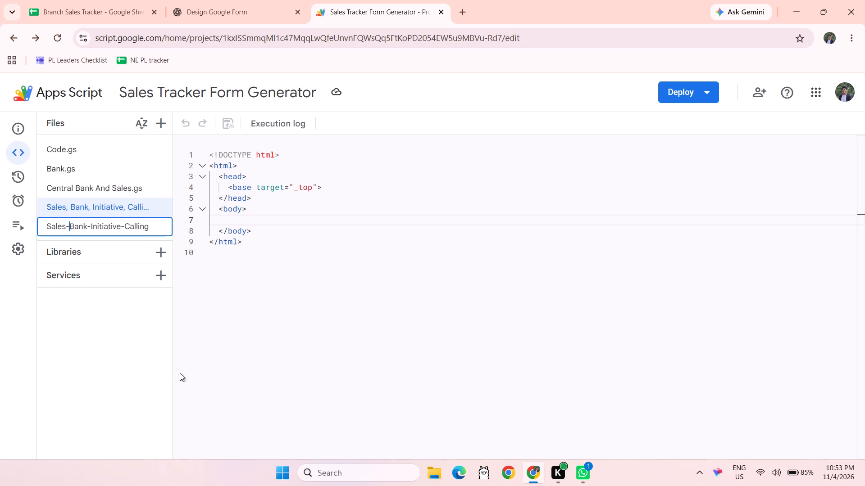
pyautogui.click(129, 360)
# Delete the "Sales, Bank, Initiative, Calling.html" file from the project.
pyautogui.click(136, 211)
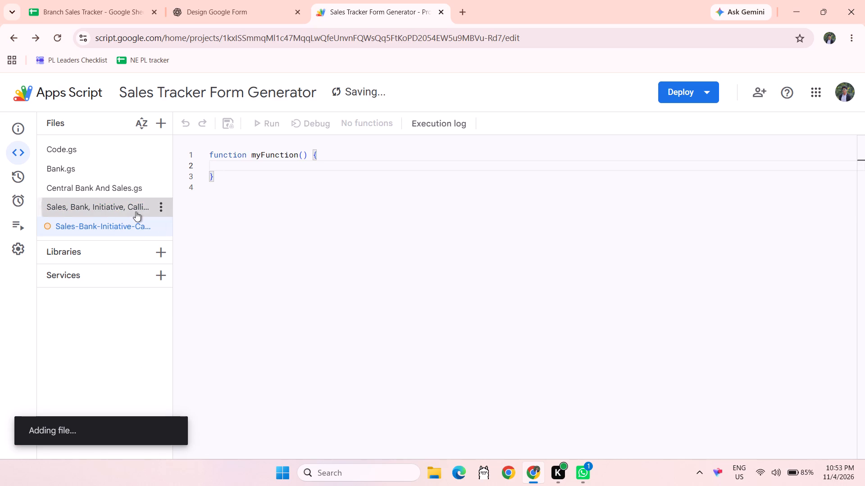
pyautogui.click(159, 206)
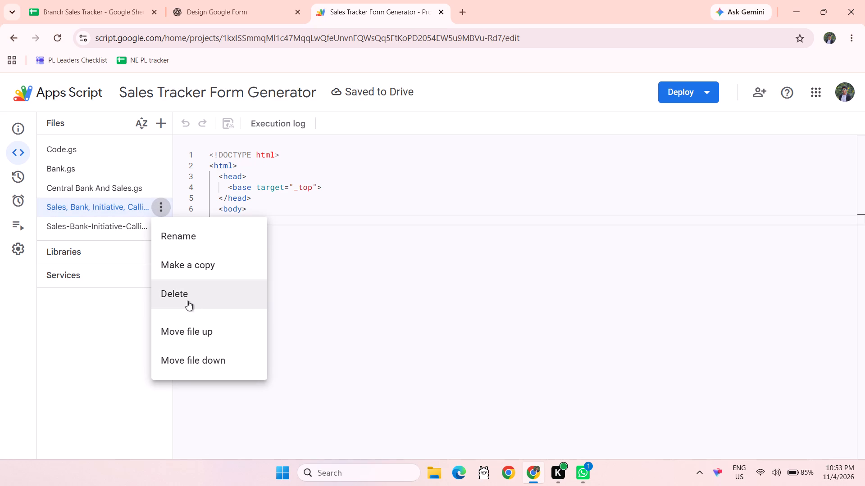
pyautogui.click(188, 298)
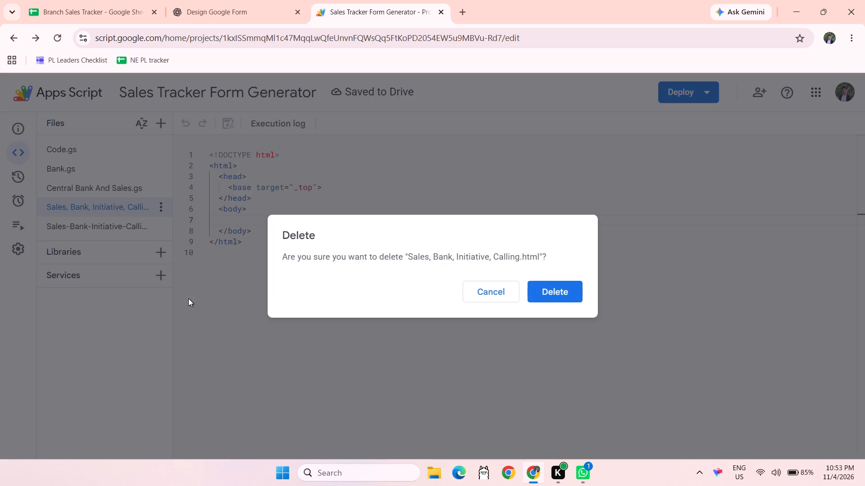
pyautogui.click(561, 287)
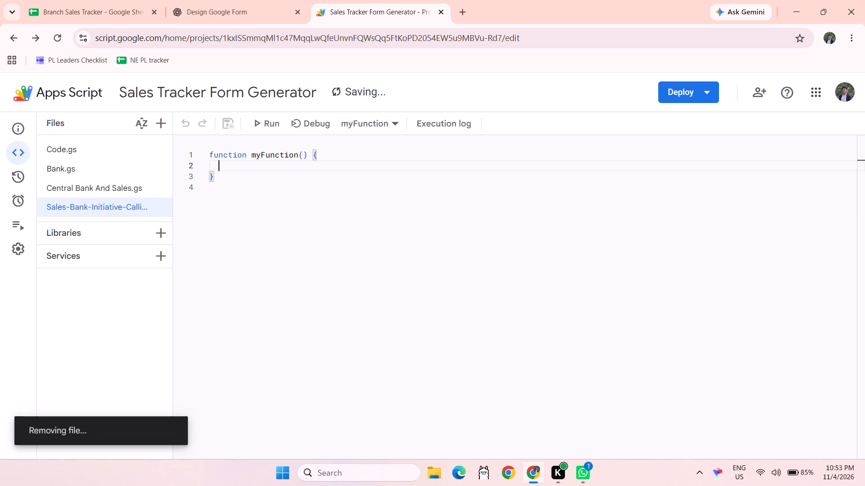
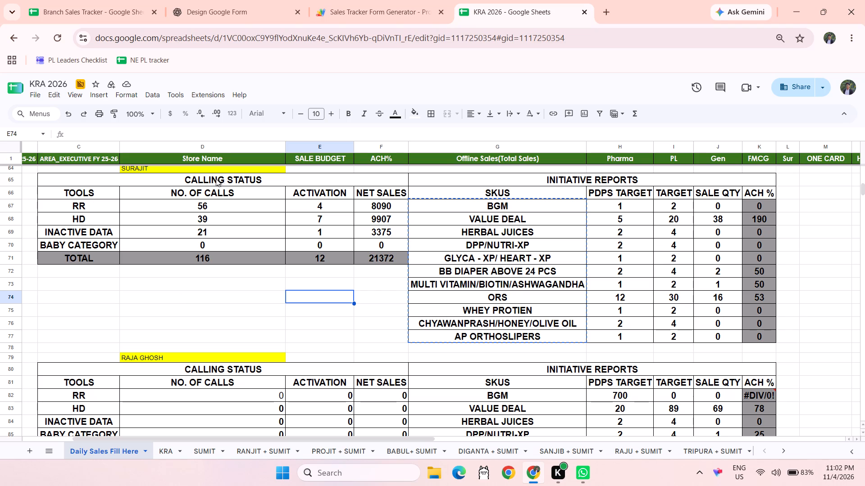
# Copy the first Calling Status table (C65:F70), from its heading through the BABY CATEGORY row, leaving out the TOTAL row.
pyautogui.click(109, 182)
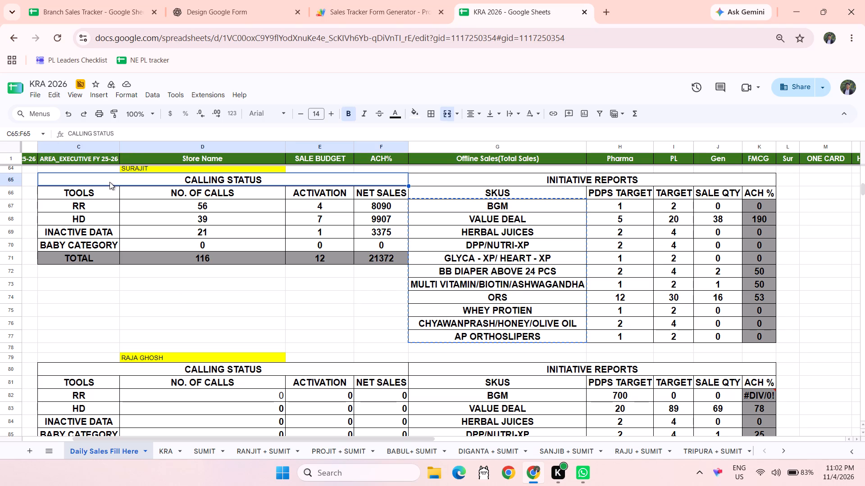
pyautogui.hotkey('shift', 'Down')
pyautogui.hotkey('shift', 'Down')
pyautogui.hotkey('shift', 'Down')
pyautogui.hotkey('shift', 'Down')
pyautogui.hotkey('shift', 'Down')
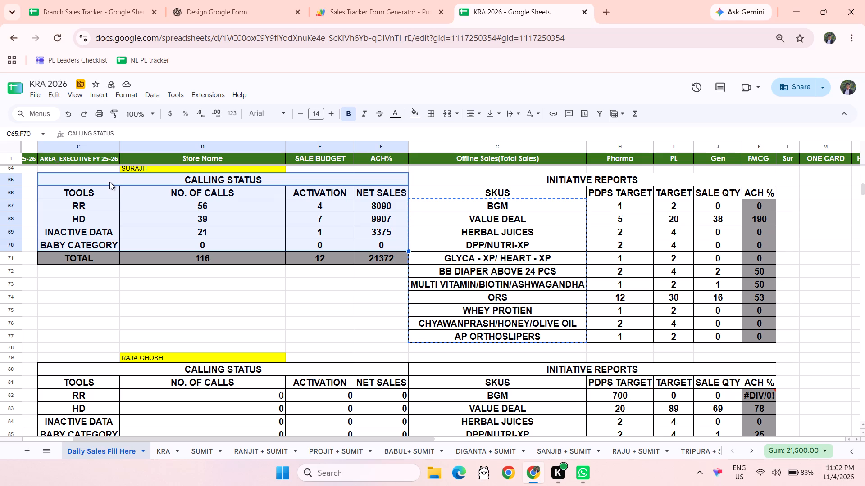
pyautogui.hotkey('ctrl', 'c')
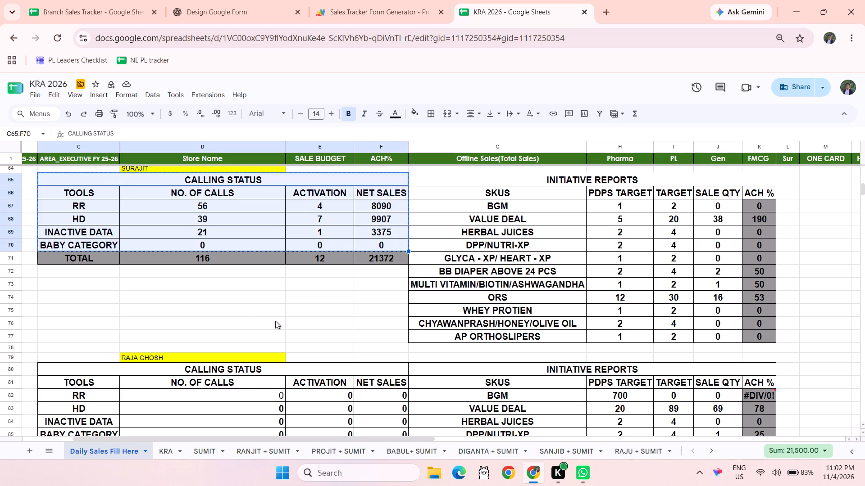
pyautogui.scroll(-1, 275, 321)
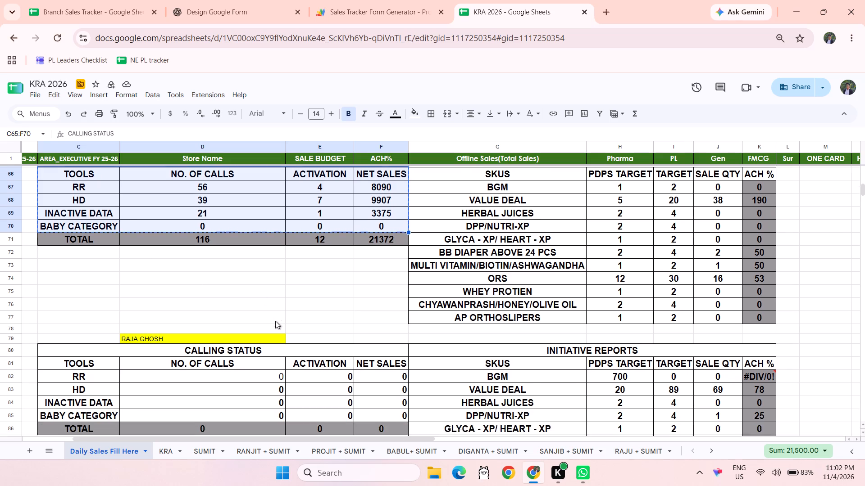
pyautogui.scroll(-1, 275, 321)
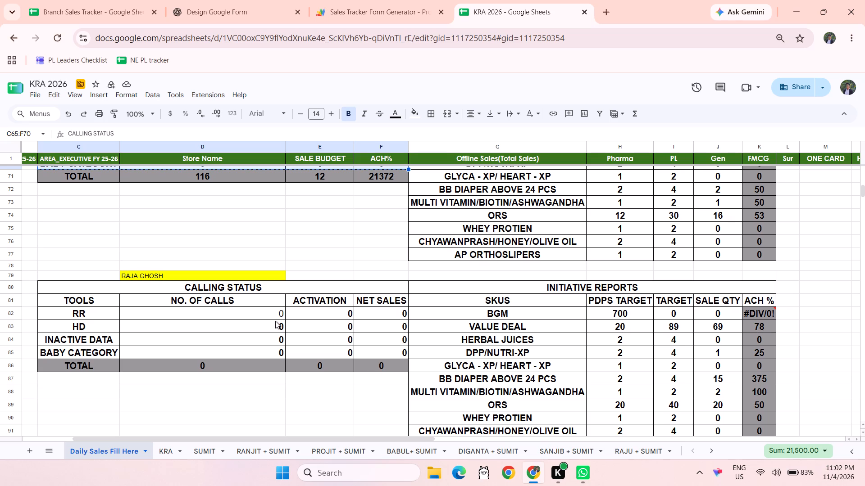
pyautogui.scroll(-3, 275, 321)
pyautogui.hscroll(-1, 275, 321)
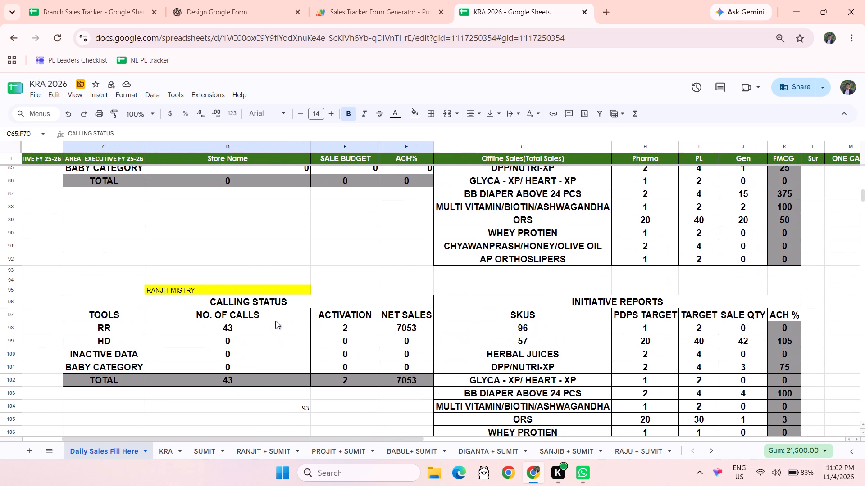
pyautogui.scroll(-2, 275, 321)
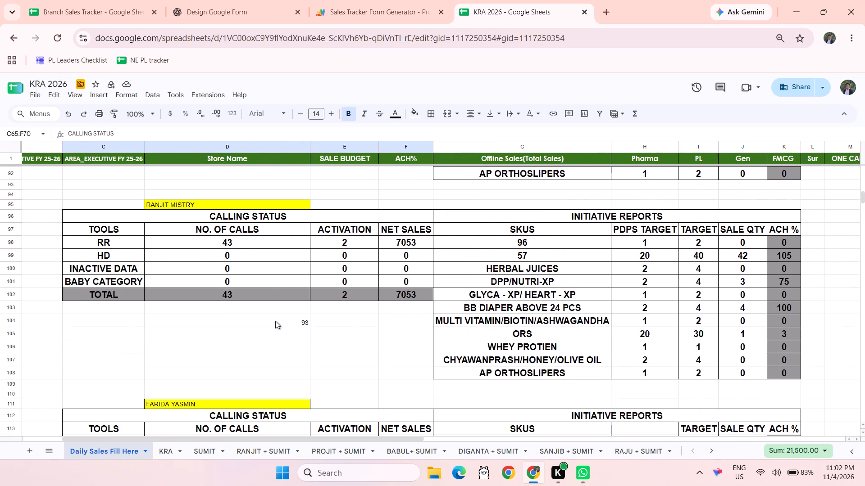
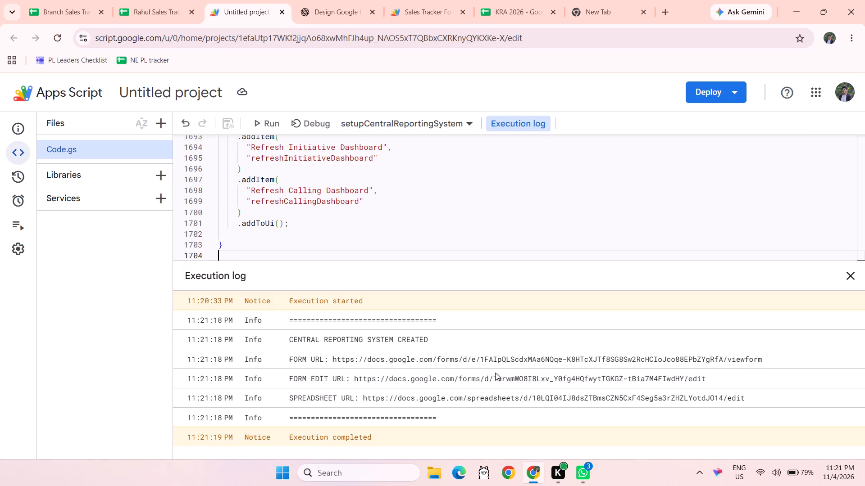
pyautogui.scroll(-1, 495, 373)
# Switch to the Rahul Sales Tracker spreadsheet and examine the Calling Dashboard and Initiative Dashboard sheets.
pyautogui.click(155, 2)
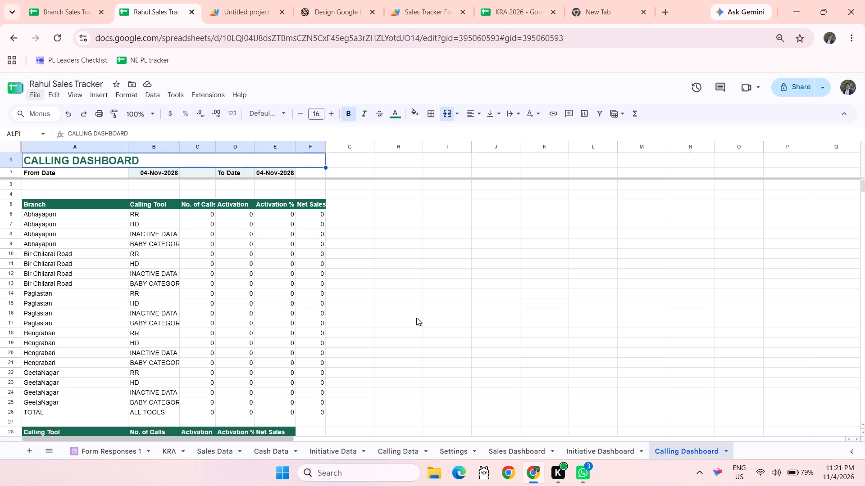
pyautogui.scroll(-2, 416, 318)
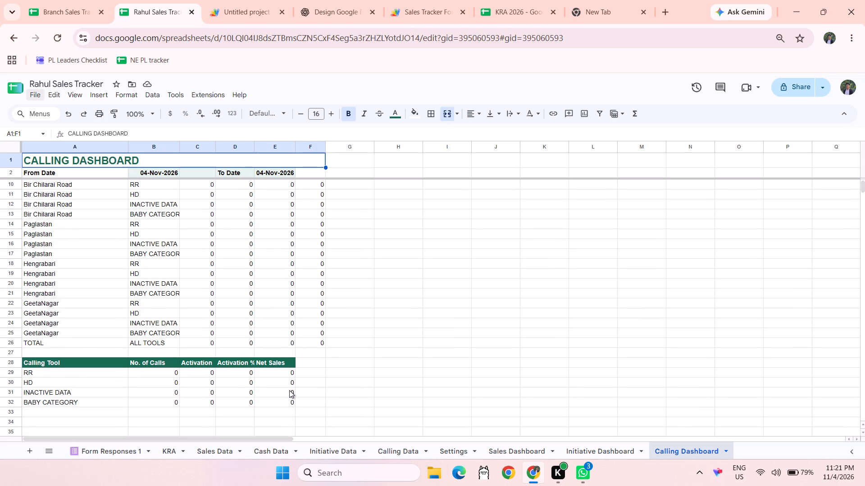
pyautogui.scroll(3, 289, 390)
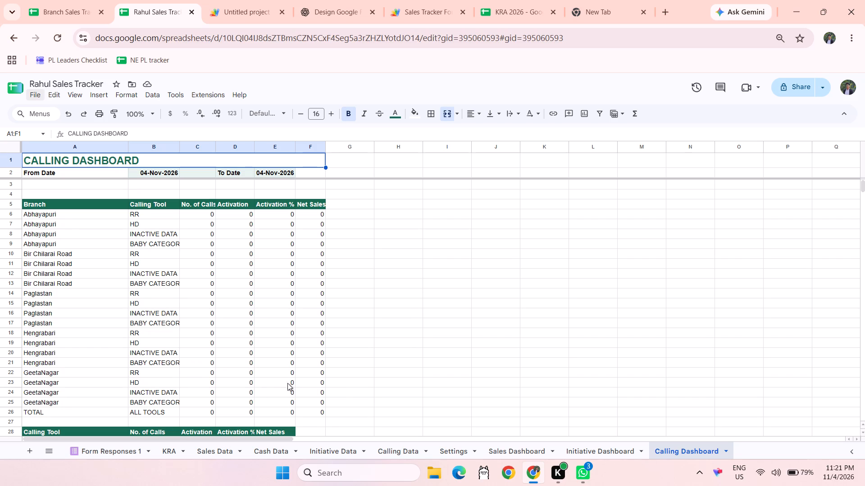
pyautogui.click(603, 448)
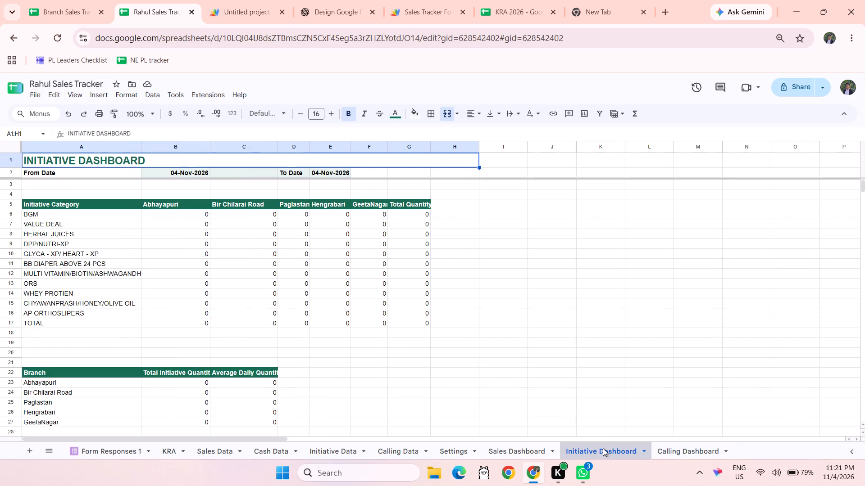
pyautogui.scroll(-1, 433, 368)
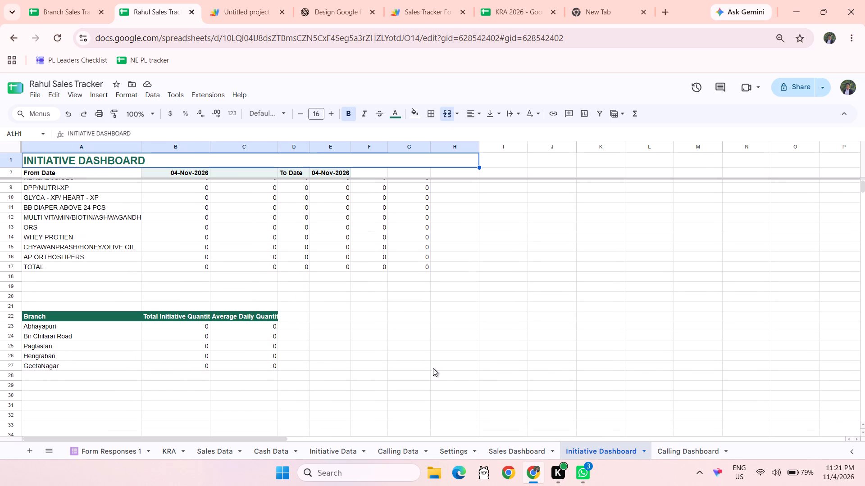
pyautogui.scroll(3, 433, 368)
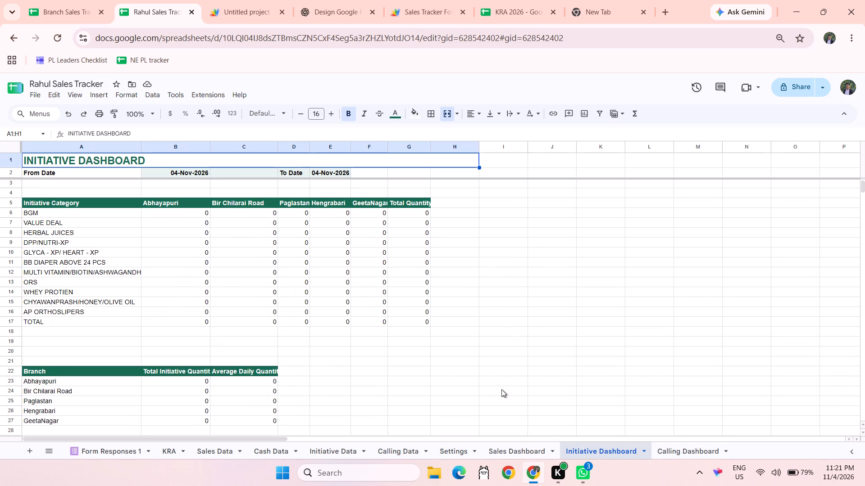
# Examine the full layout of the Sales Dashboard sheet, from the site summary table down to the last branch rows.
pyautogui.click(537, 454)
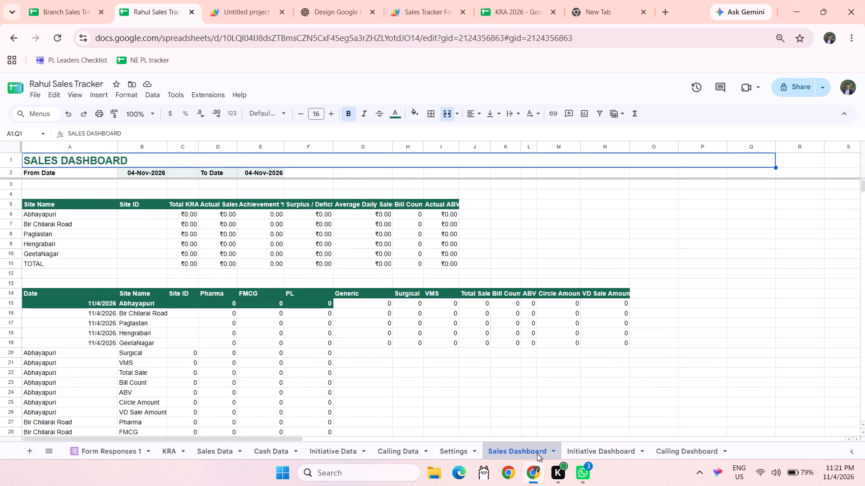
pyautogui.scroll(-2, 667, 380)
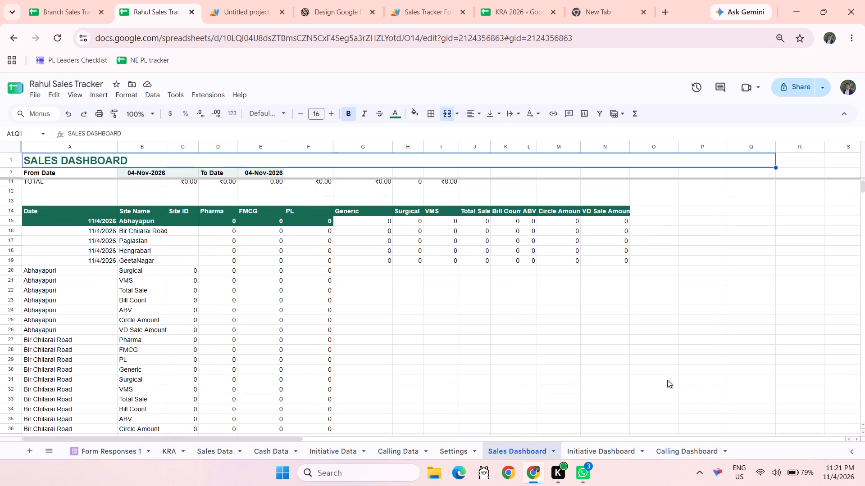
pyautogui.scroll(-2, 667, 380)
pyautogui.scroll(2, 667, 380)
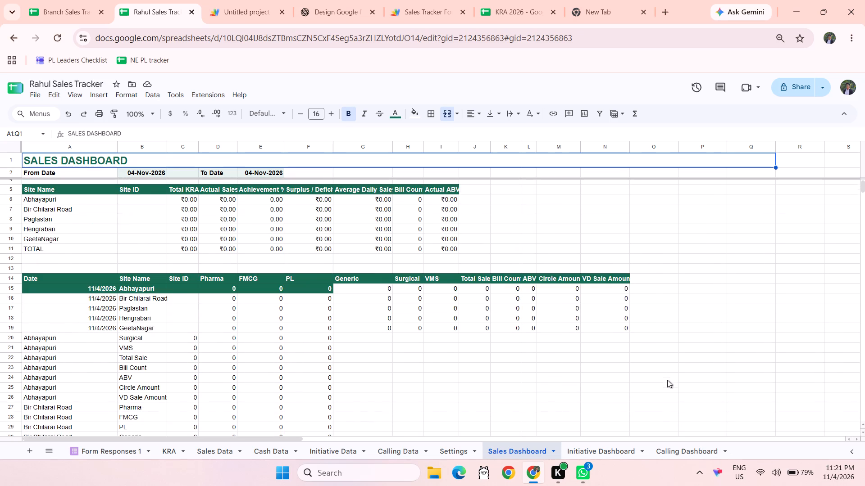
pyautogui.scroll(2, 667, 380)
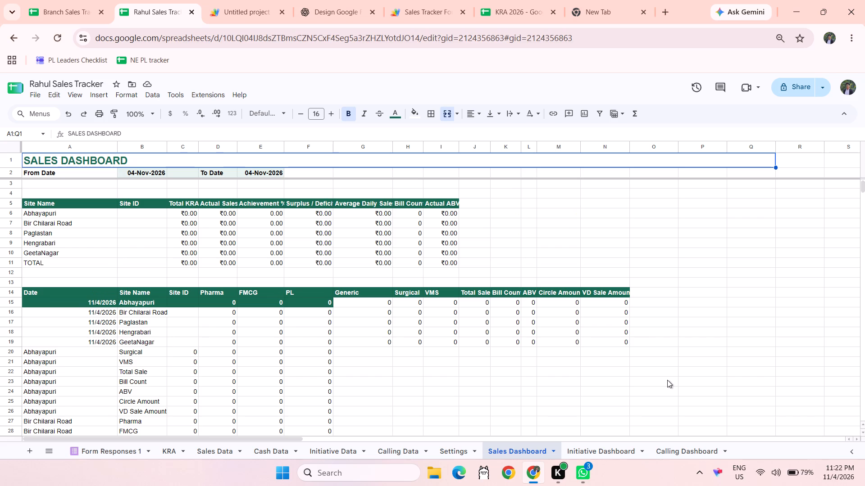
pyautogui.scroll(-5, 667, 380)
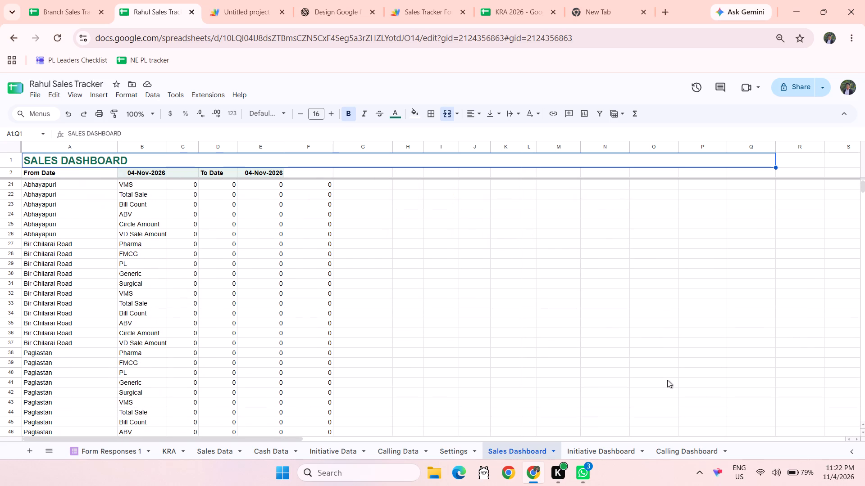
pyautogui.scroll(1, 667, 380)
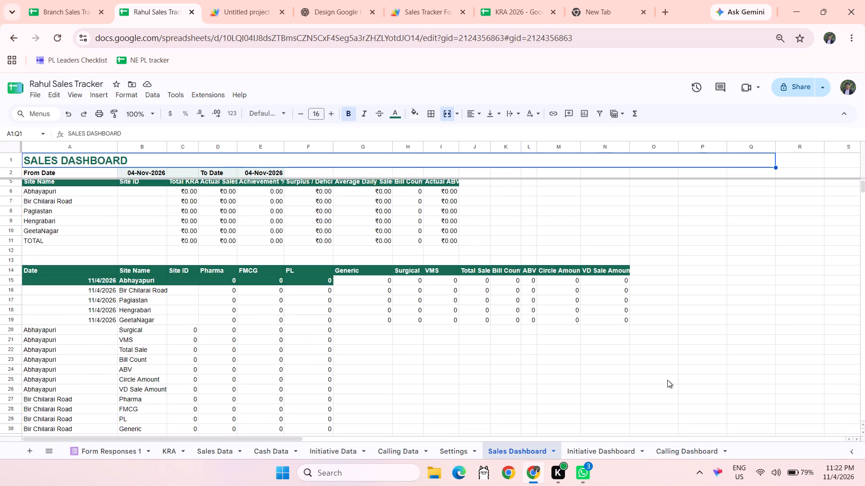
pyautogui.scroll(-9, 667, 380)
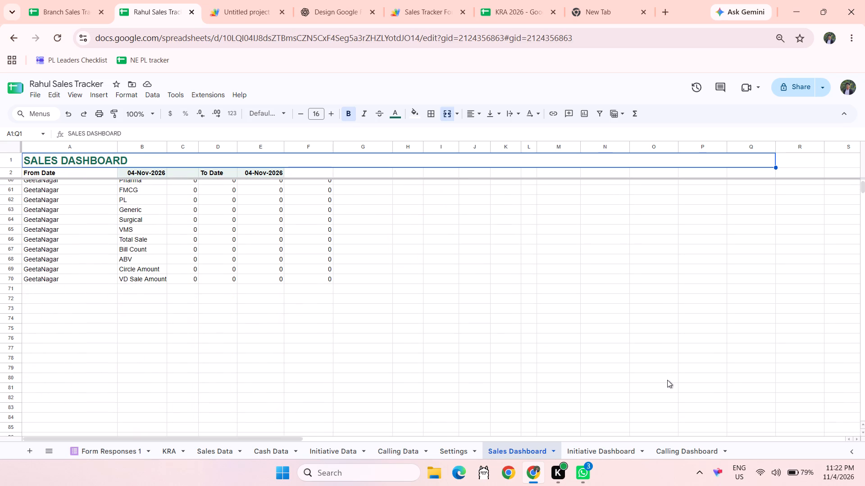
pyautogui.scroll(2, 667, 380)
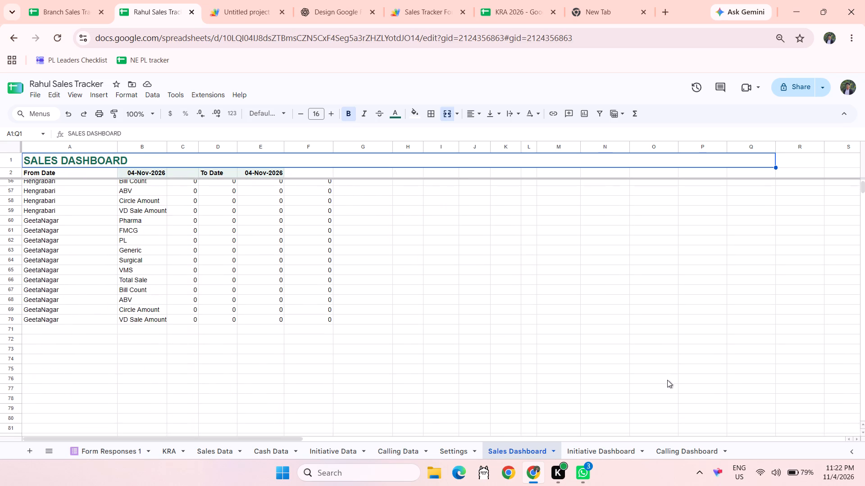
pyautogui.scroll(7, 667, 380)
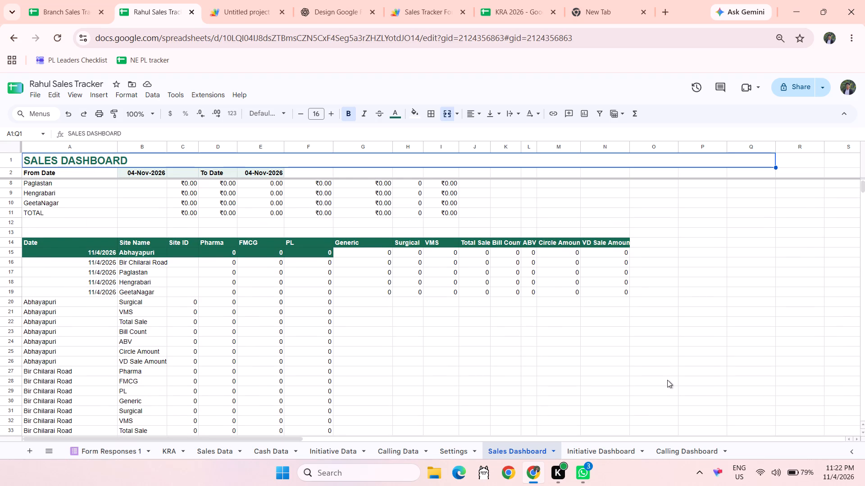
pyautogui.scroll(4, 667, 380)
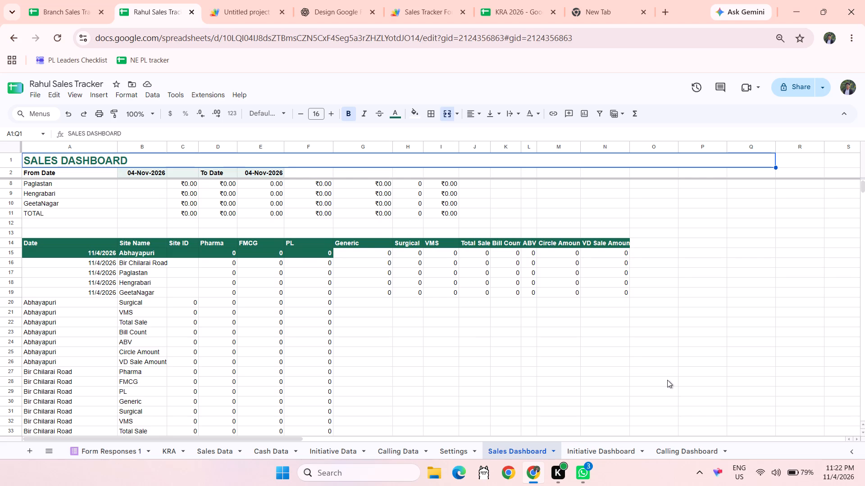
# Review the Settings, Calling Data, Initiative Data, Cash Data, Sales Data and KRA sheets.
pyautogui.click(460, 453)
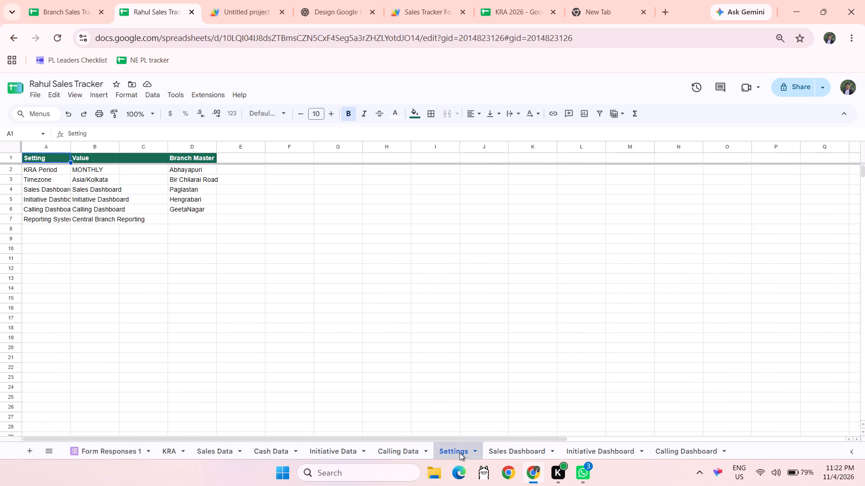
pyautogui.click(354, 317)
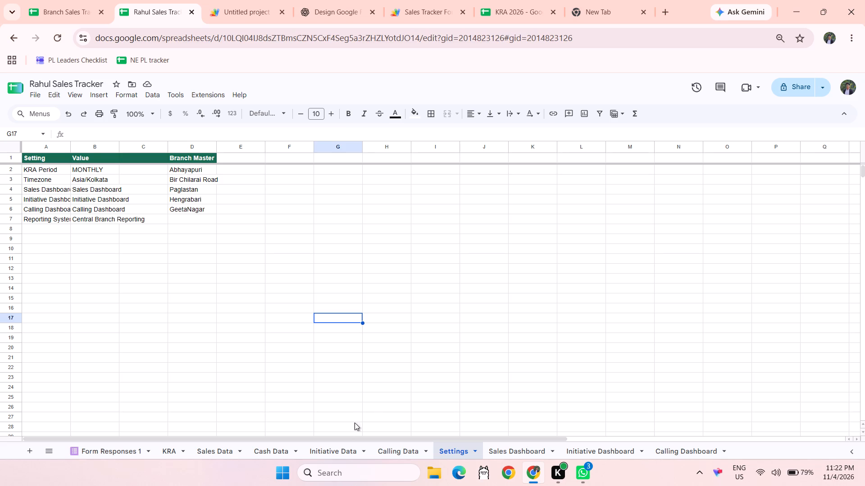
pyautogui.click(386, 445)
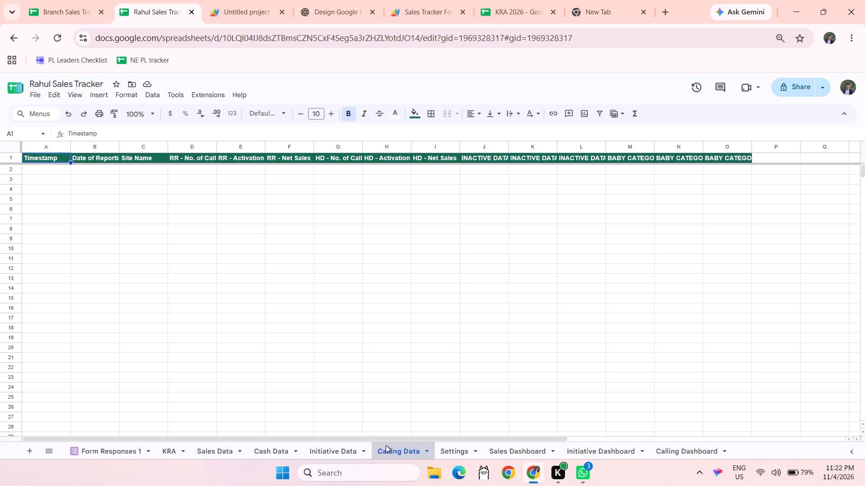
pyautogui.scroll(2, 368, 346)
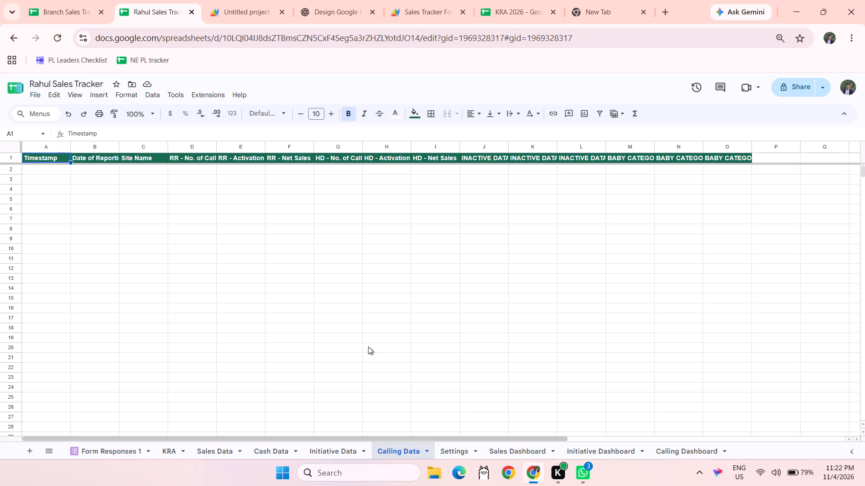
pyautogui.click(334, 455)
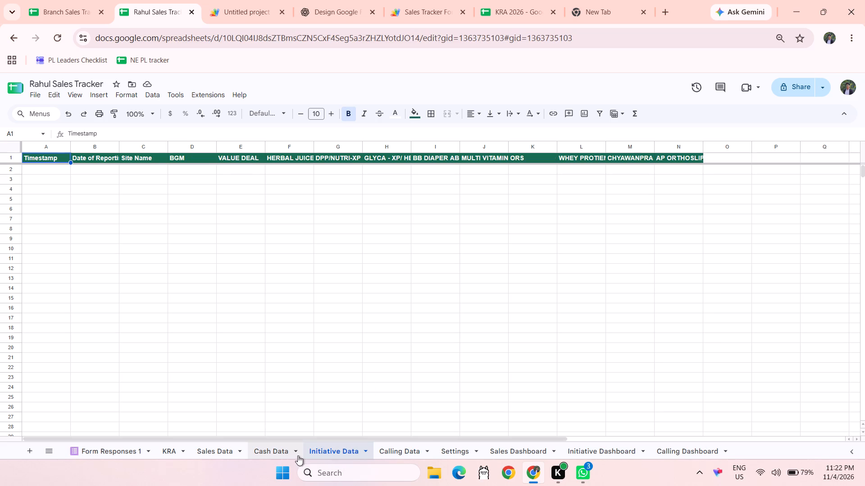
pyautogui.click(272, 456)
pyautogui.click(217, 448)
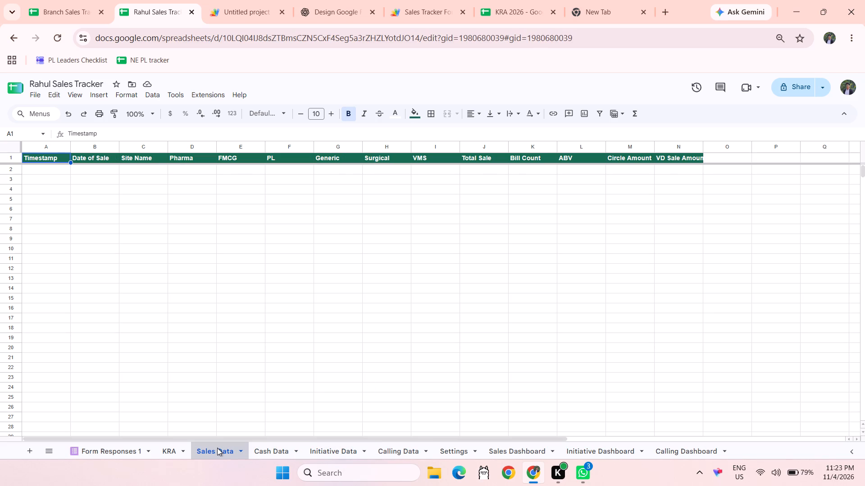
pyautogui.click(164, 455)
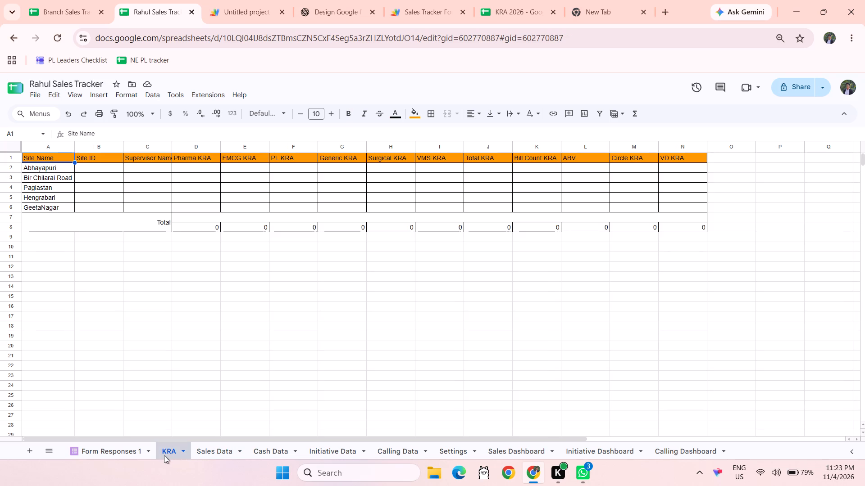
# Examine all the column headings of the Form Responses 1 sheet, from Timestamp to the BABY CATEGORY columns.
pyautogui.click(111, 447)
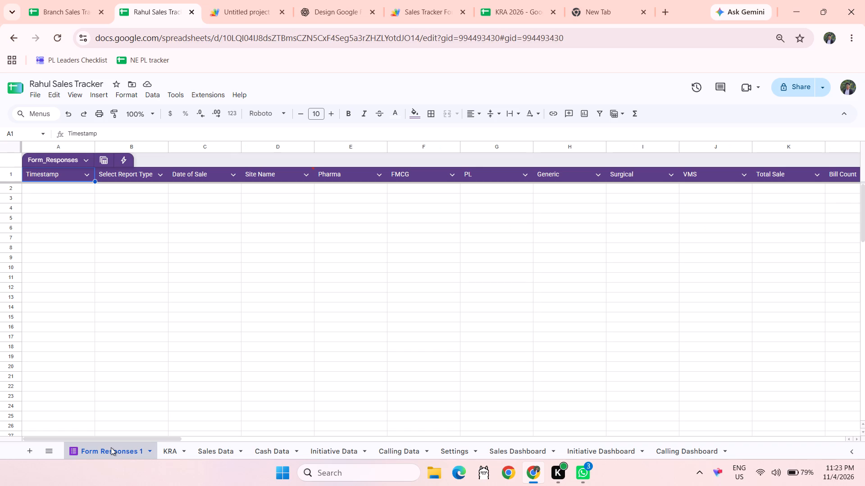
pyautogui.hscroll(-7, 281, 417)
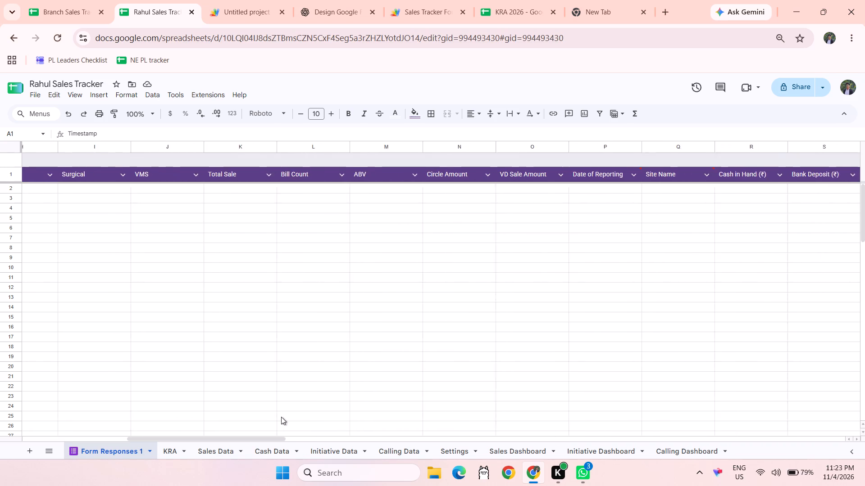
pyautogui.hscroll(-7, 281, 417)
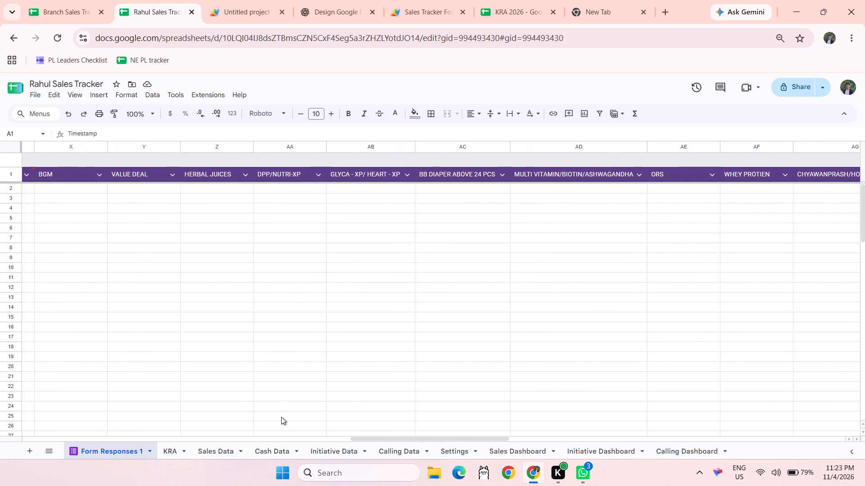
pyautogui.hscroll(-12, 281, 417)
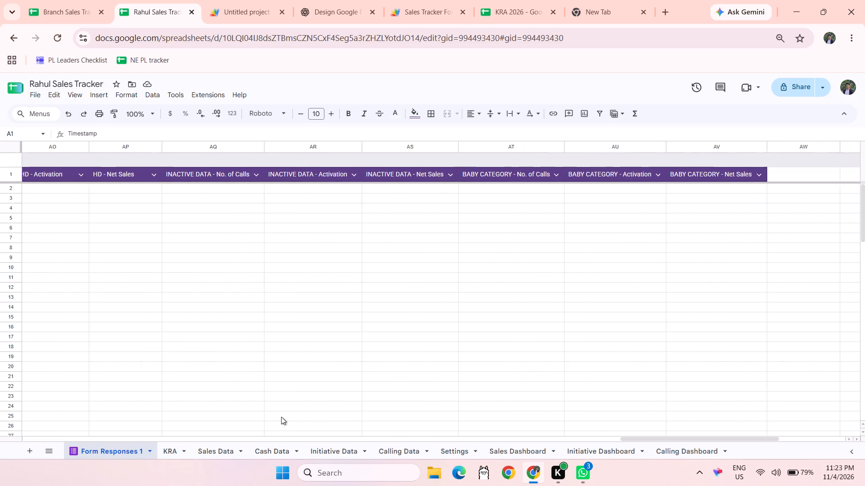
pyautogui.hscroll(17, 281, 417)
pyautogui.hscroll(8, 281, 417)
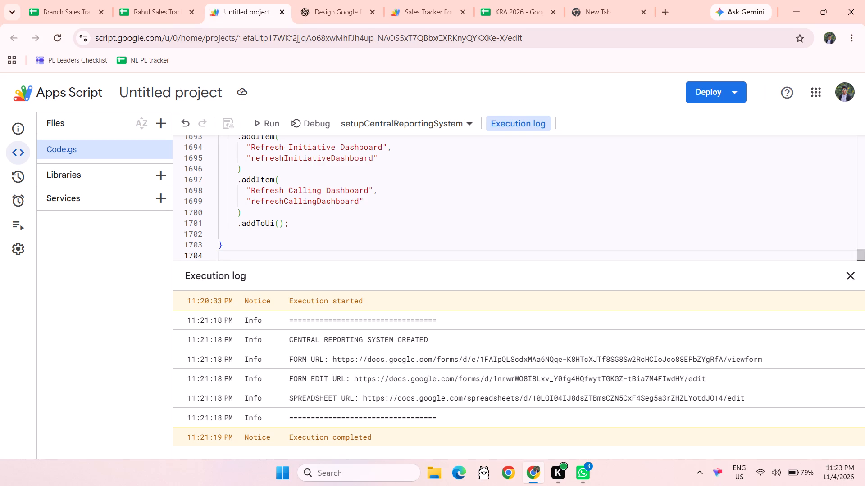
pyautogui.click(332, 360)
pyautogui.moveTo(332, 360); pyautogui.dragTo(427, 362)
pyautogui.moveTo(427, 362); pyautogui.dragTo(556, 374)
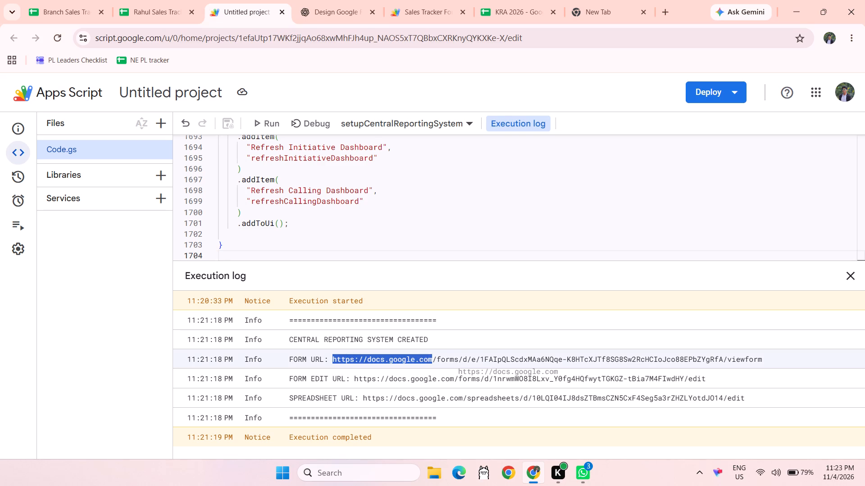
pyautogui.moveTo(556, 374); pyautogui.dragTo(626, 366)
pyautogui.moveTo(626, 366); pyautogui.dragTo(580, 360)
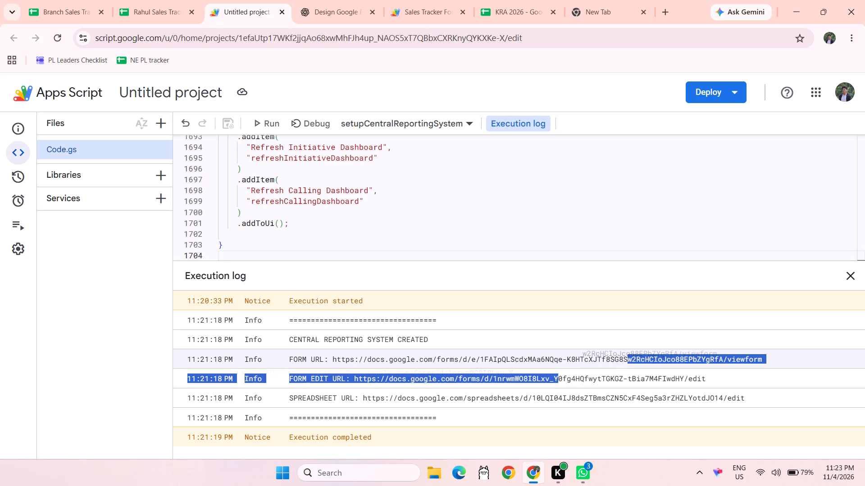
pyautogui.click(331, 360)
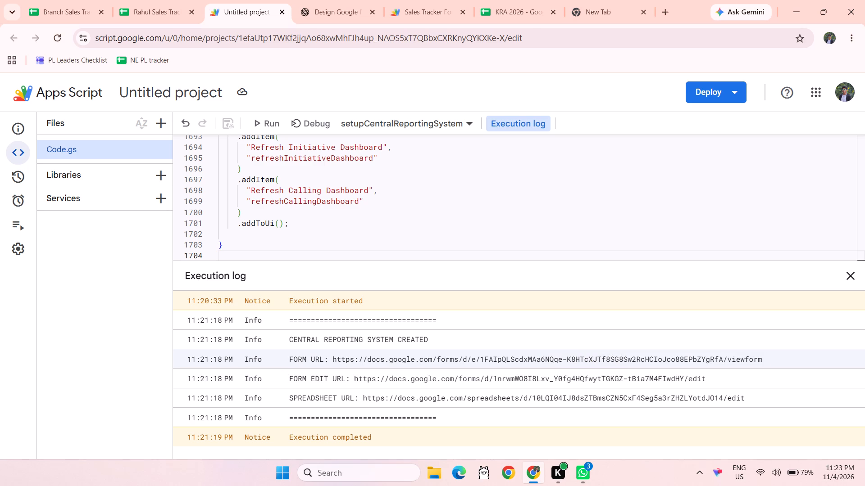
pyautogui.moveTo(331, 360); pyautogui.dragTo(710, 353)
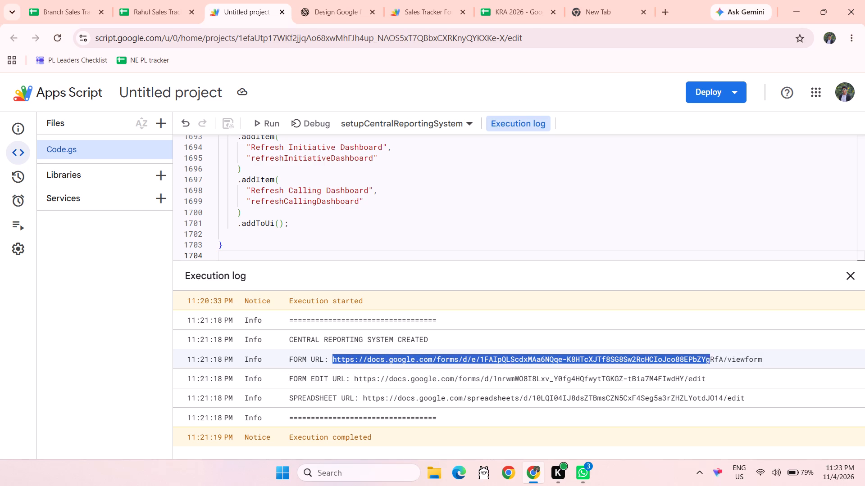
pyautogui.moveTo(710, 353); pyautogui.dragTo(764, 360)
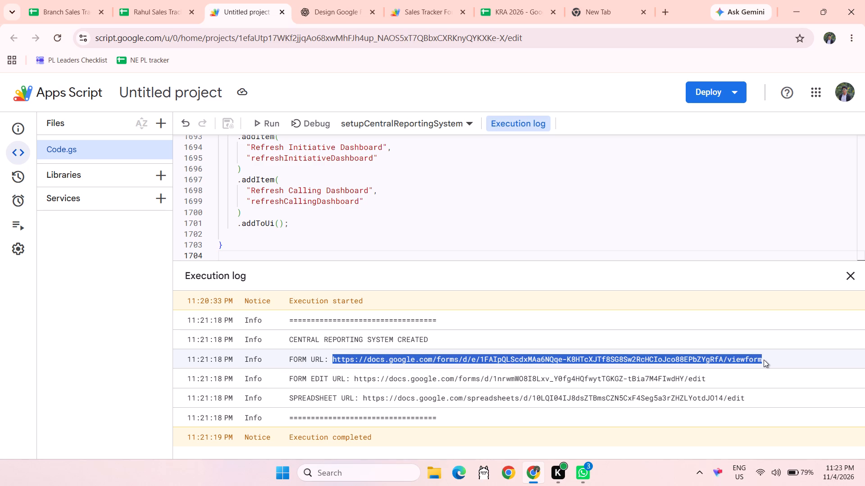
pyautogui.hotkey('ctrl', 'c')
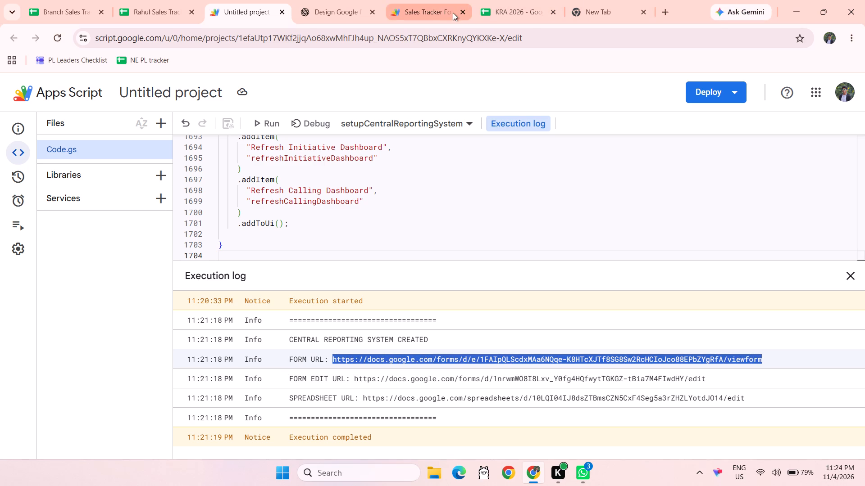
# Close the Sales Tracker Form Generator script and the KRA 2026 spreadsheet.
pyautogui.click(437, 7)
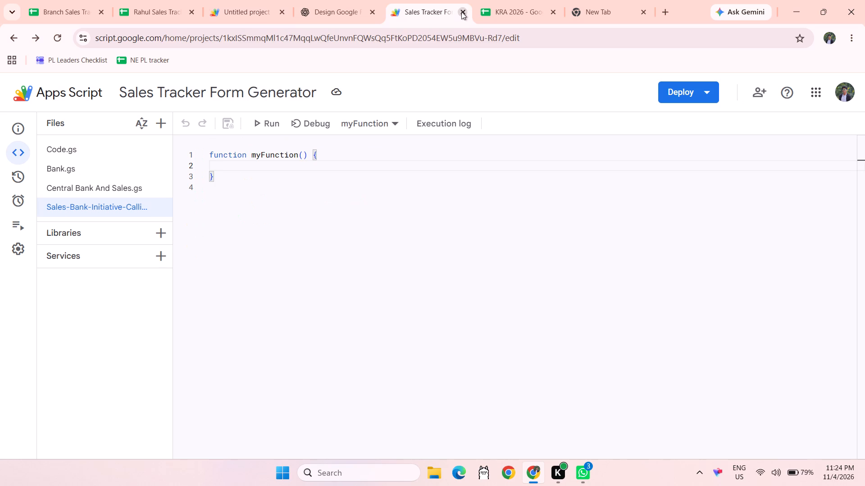
pyautogui.click(461, 12)
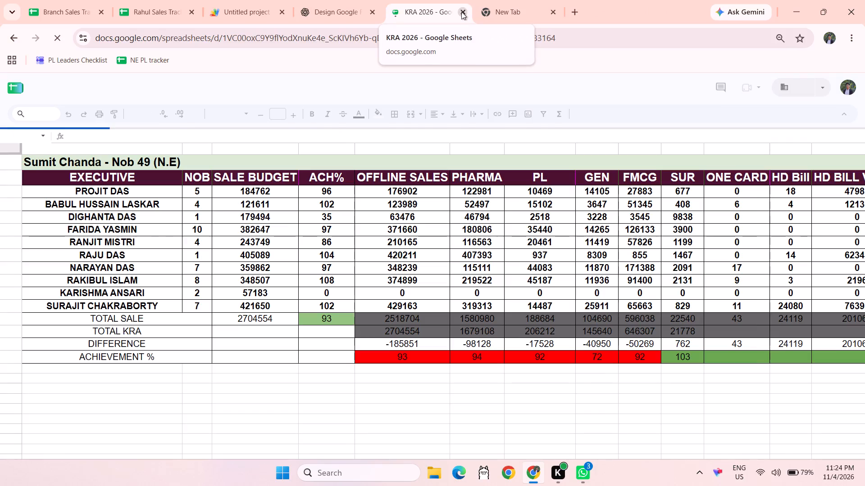
pyautogui.click(461, 12)
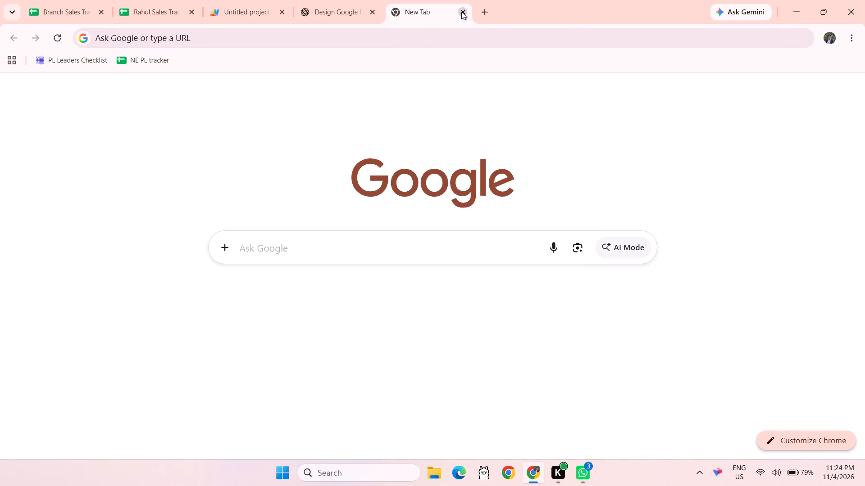
# Open the copied form URL in the empty browser tab.
pyautogui.click(380, 38)
pyautogui.hotkey('ctrl', 'v')
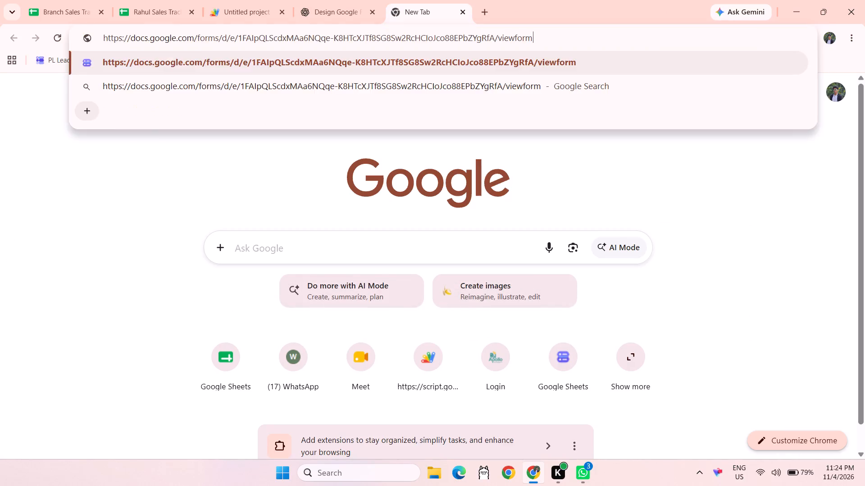
pyautogui.press('Return')
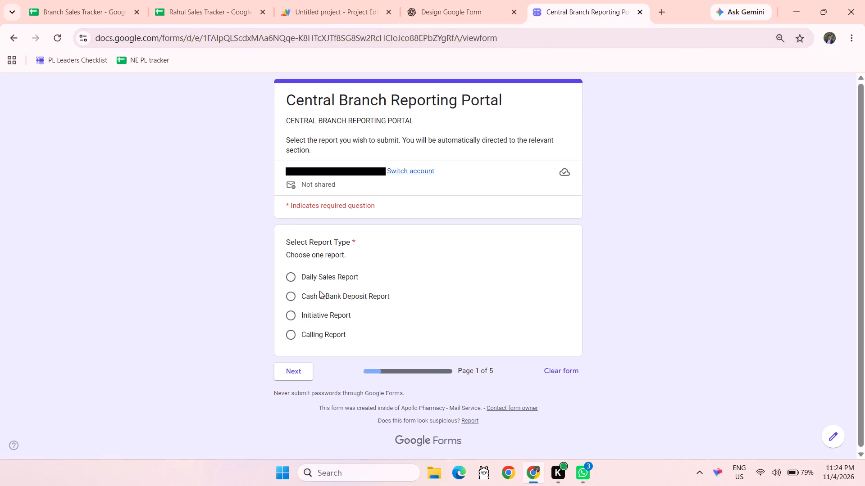
# Choose Daily Sales Report as the report type, proceed to its section and look over the questions.
pyautogui.click(293, 275)
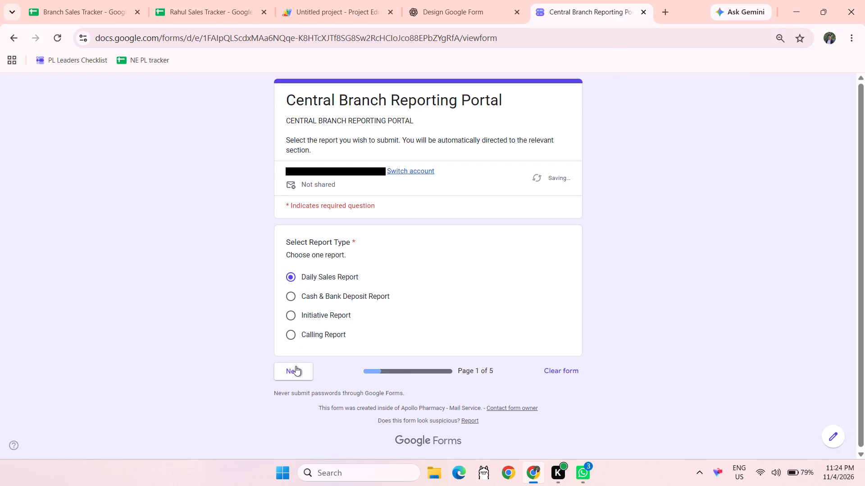
pyautogui.click(294, 378)
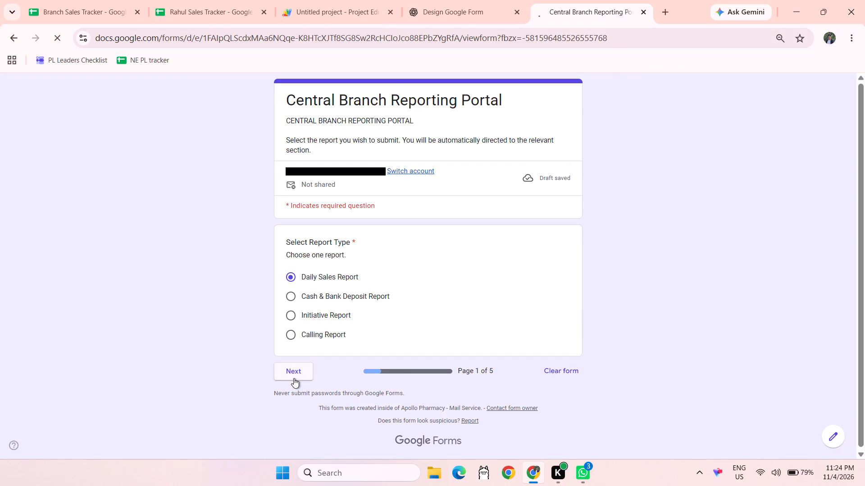
pyautogui.scroll(-7, 466, 278)
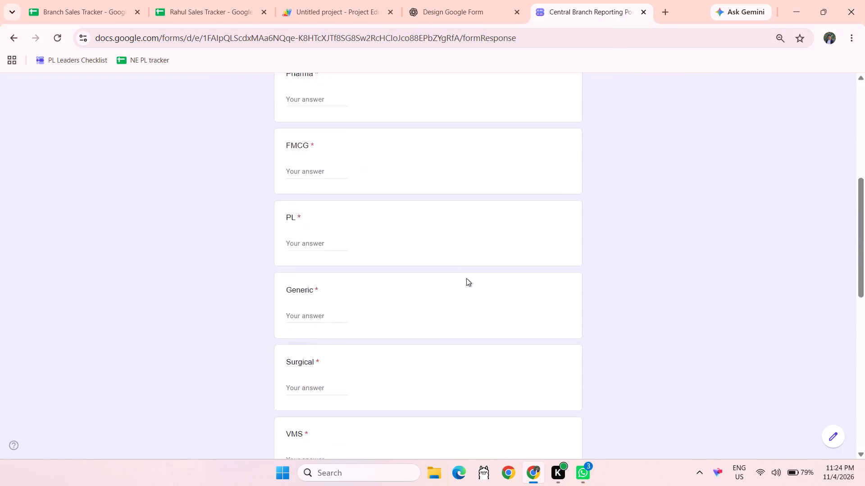
pyautogui.scroll(-4, 466, 278)
pyautogui.scroll(9, 466, 278)
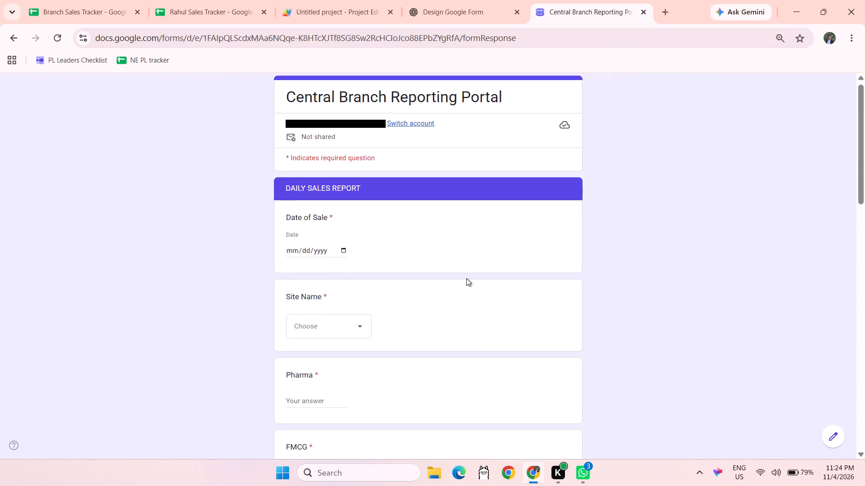
# Set the Date of Sale to 11/04/2026 and the Site Name to Abhayapuri.
pyautogui.click(342, 250)
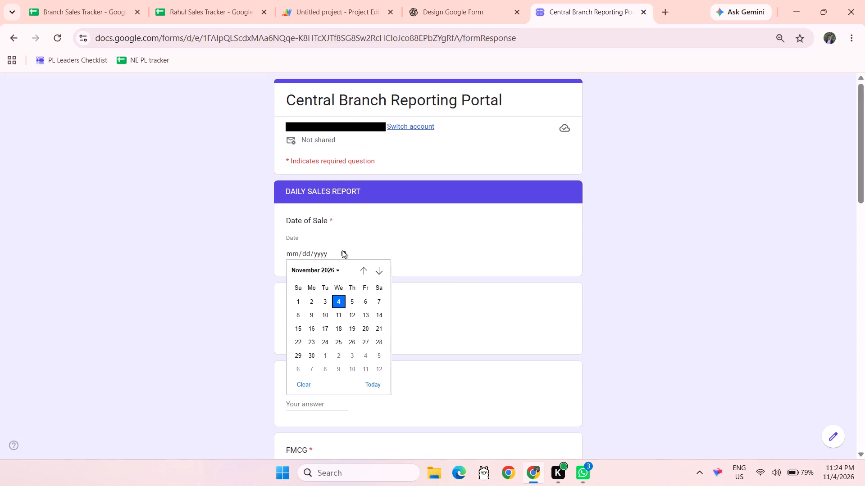
pyautogui.click(342, 300)
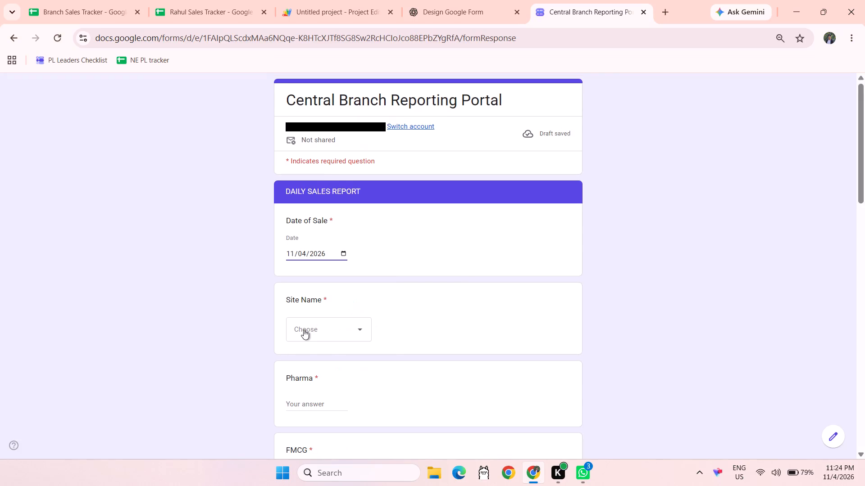
pyautogui.click(304, 329)
pyautogui.click(306, 347)
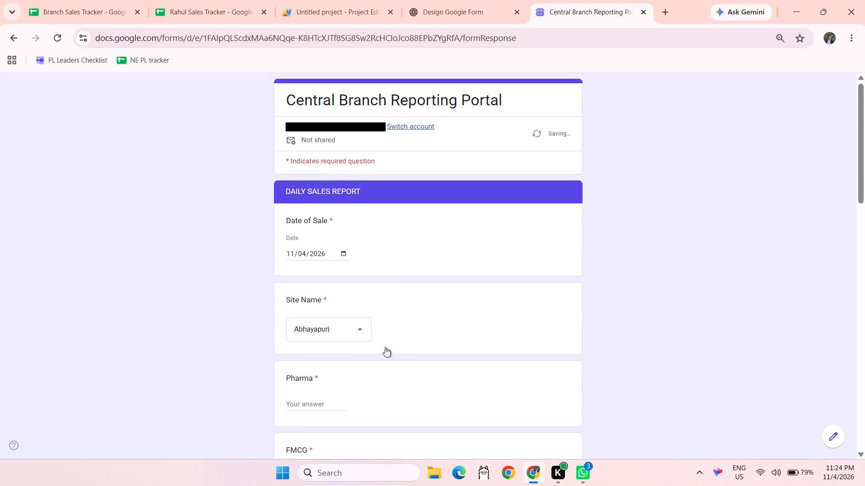
# Fill in the category sales: Pharma 88824, FMCG 6494, PL 9494, Generic 949 and Surgical 9499.
pyautogui.scroll(-1, 400, 348)
pyautogui.click(313, 338)
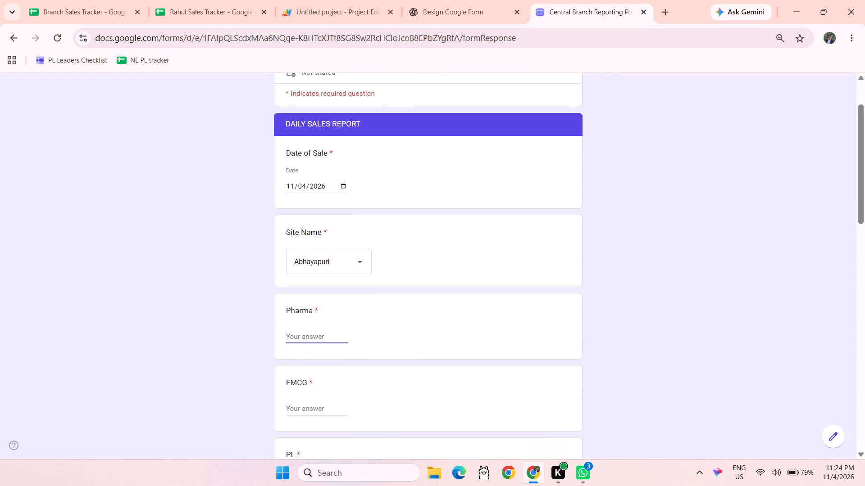
pyautogui.write('88824')
pyautogui.press('Tab')
pyautogui.write('6494')
pyautogui.press('Tab')
pyautogui.write('9494')
pyautogui.press('Tab')
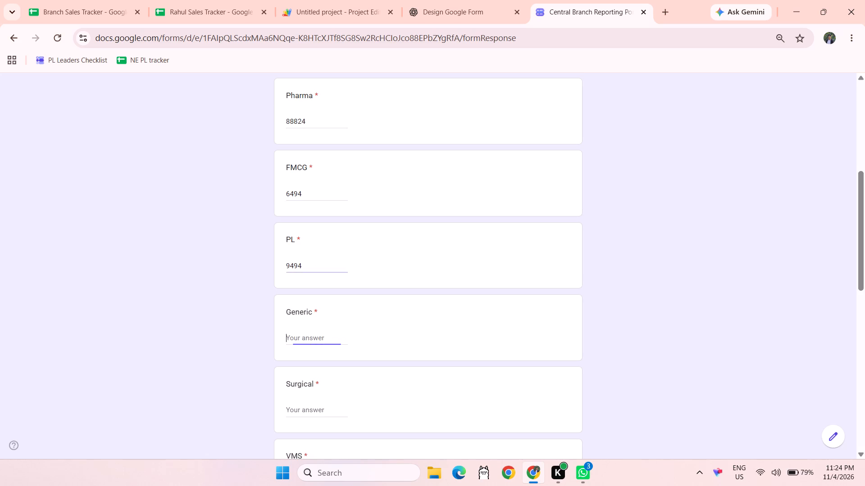
pyautogui.write('949')
pyautogui.press('Tab')
pyautogui.write('9499')
pyautogui.press('Tab')
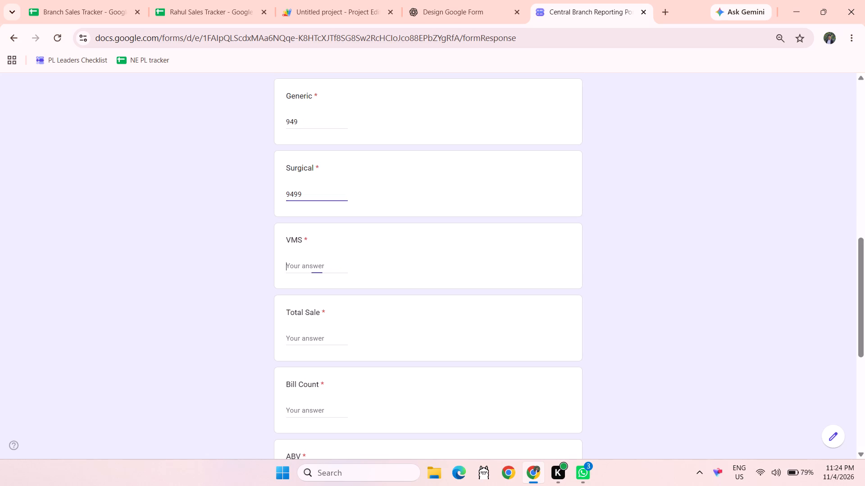
# Fill in VMS as 94, Total Sale as 94944, Bill Count as 580 and ABV as 395.
pyautogui.write('94')
pyautogui.press('Tab')
pyautogui.write('94944')
pyautogui.press('Tab')
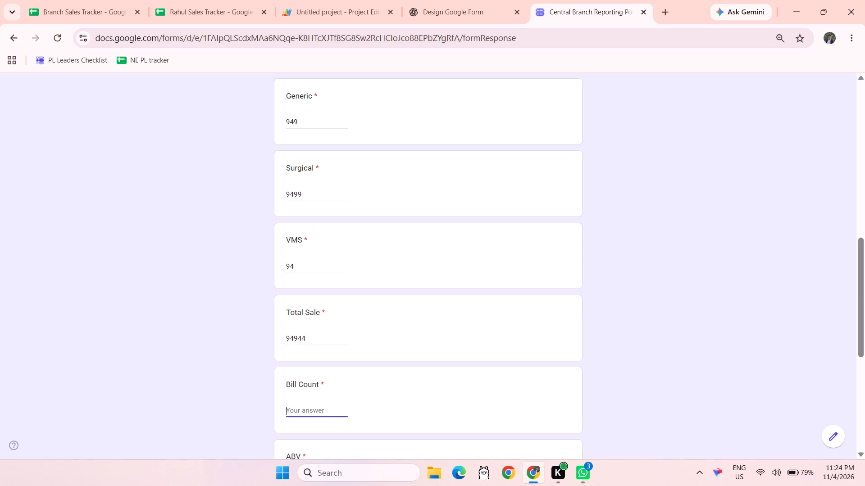
pyautogui.write('580')
pyautogui.press('Tab')
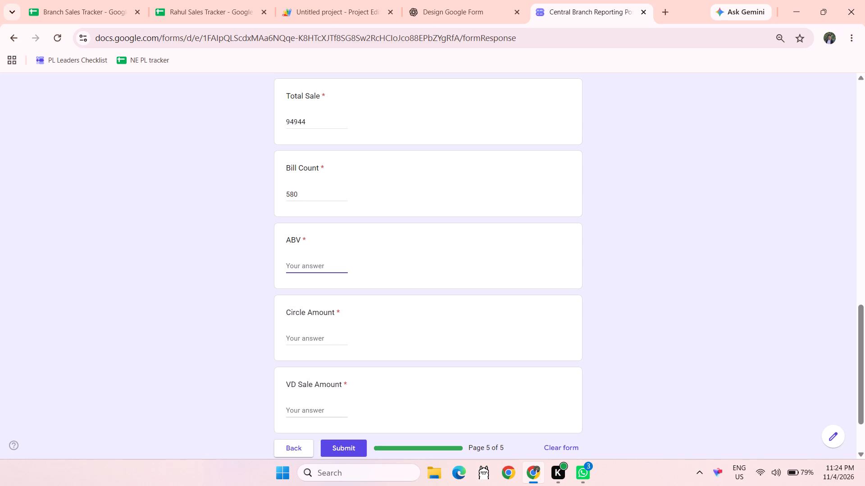
pyautogui.write('395')
pyautogui.press('Tab')
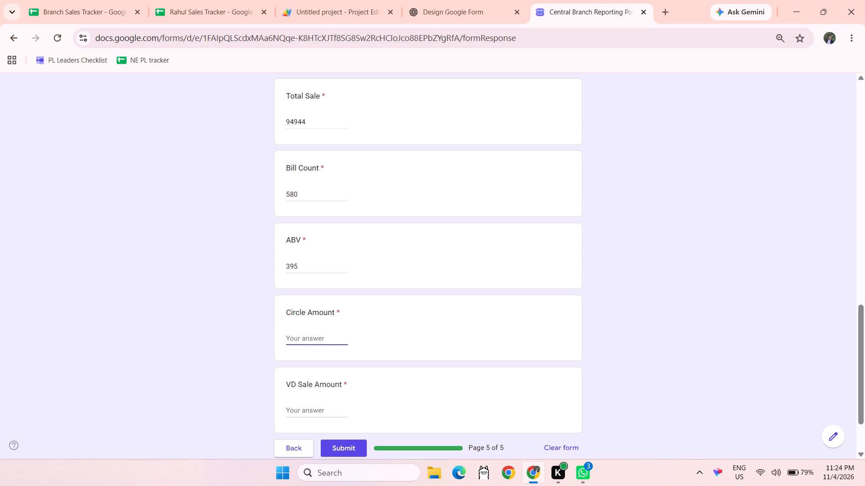
# Enter Circle Amount 5 and VD Sale Amount 5640, and submit the daily sales report.
pyautogui.press('5')
pyautogui.press('Tab')
pyautogui.write('5640')
pyautogui.press('Tab')
pyautogui.press('Tab')
pyautogui.press('Return')
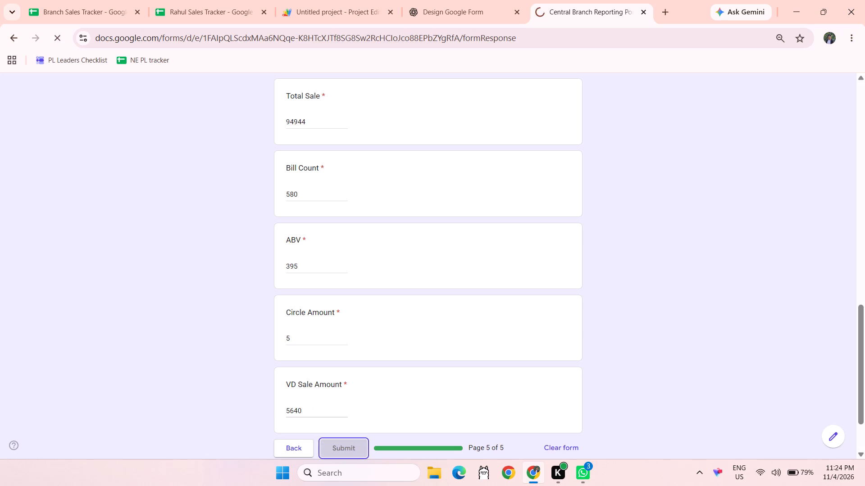
# Examine the form responses, KRA, data and dashboard sheets of the Rahul Sales Tracker for the submitted sales report.
pyautogui.click(205, 0)
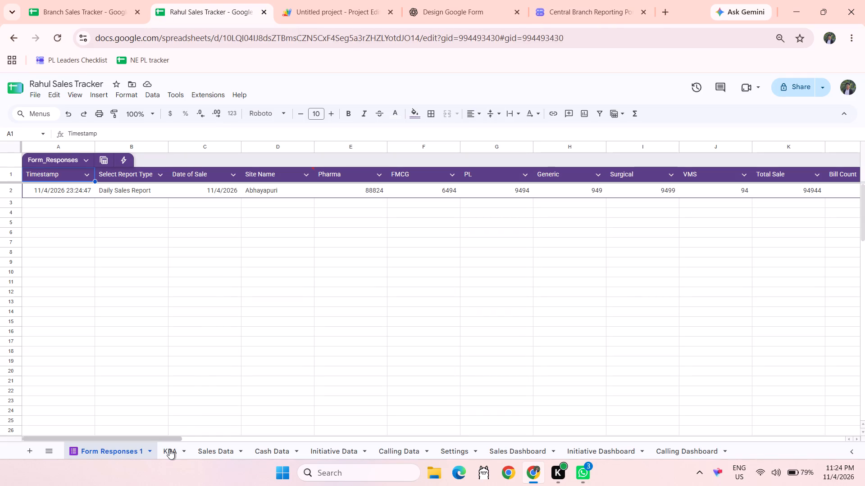
pyautogui.click(169, 450)
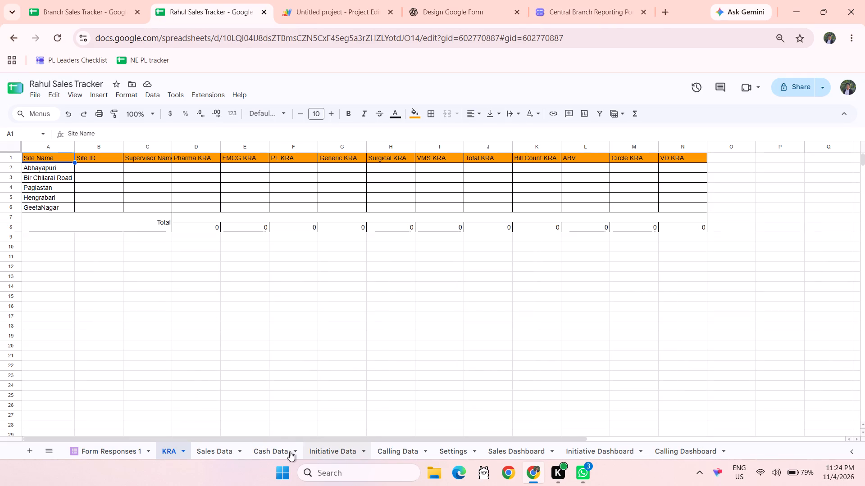
pyautogui.click(215, 451)
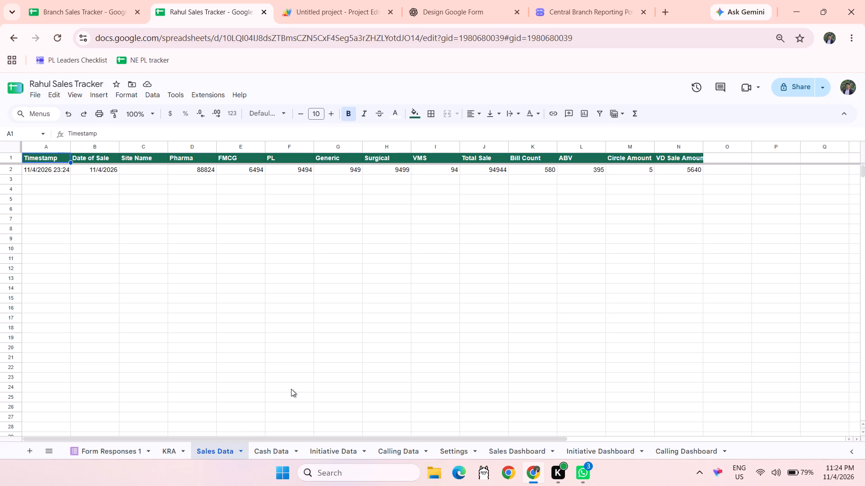
pyautogui.click(265, 455)
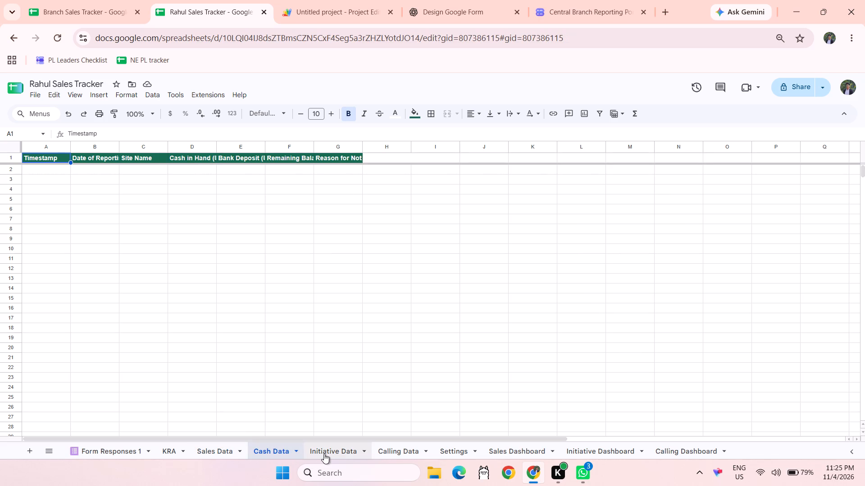
pyautogui.click(324, 454)
pyautogui.click(535, 450)
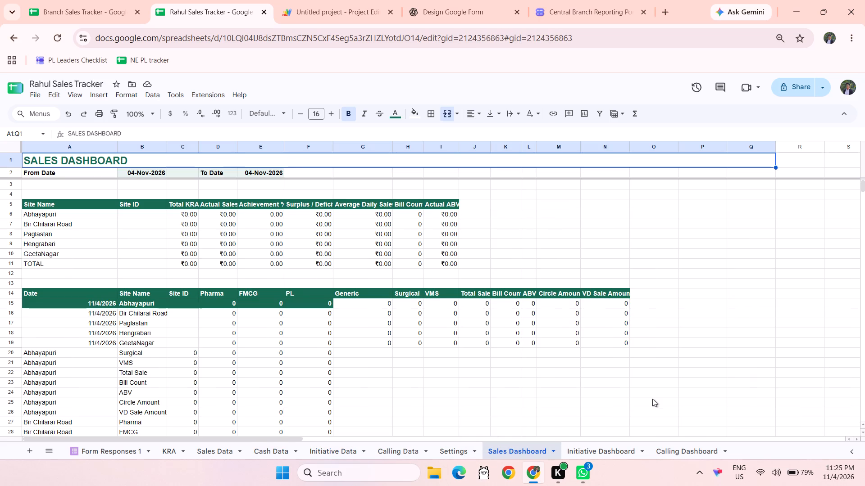
pyautogui.scroll(-3, 652, 399)
pyautogui.scroll(7, 652, 399)
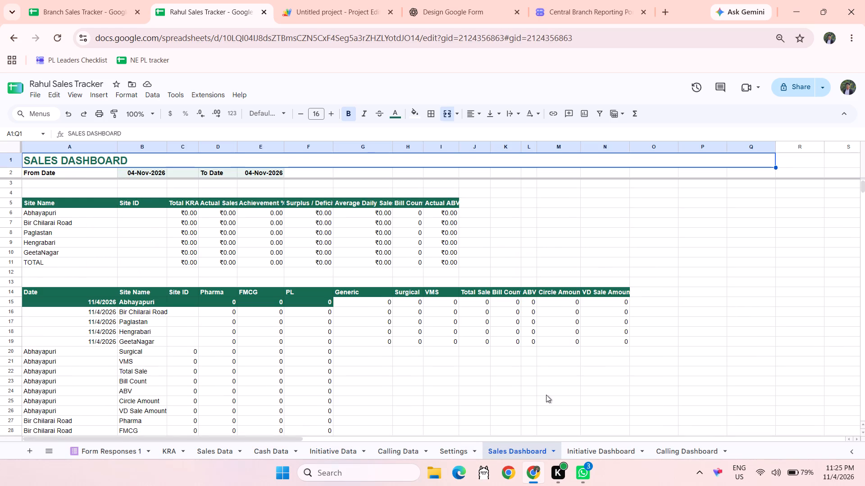
pyautogui.click(592, 455)
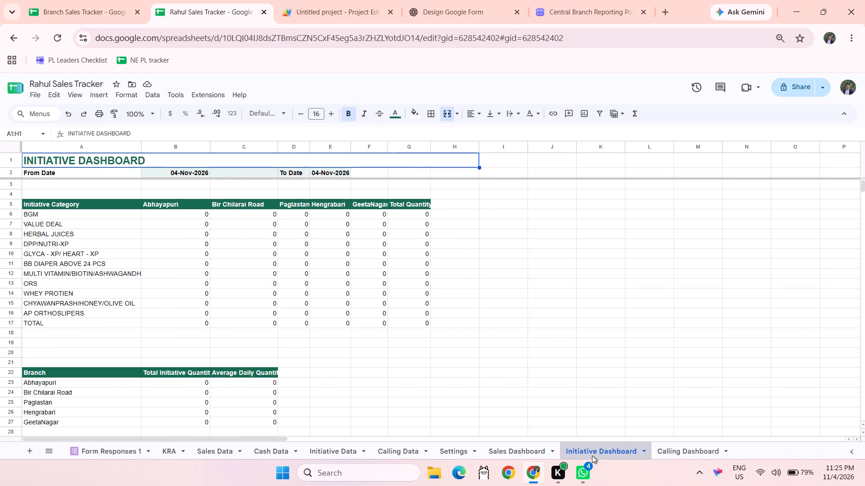
pyautogui.click(678, 458)
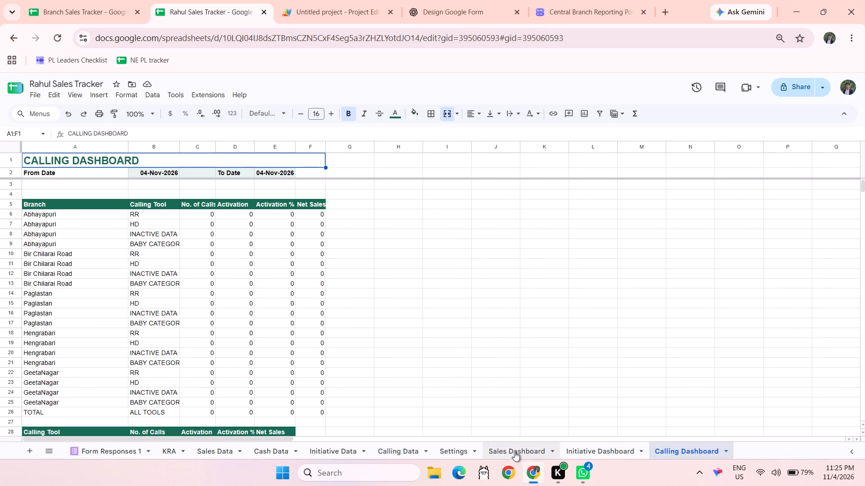
pyautogui.click(514, 451)
pyautogui.click(112, 448)
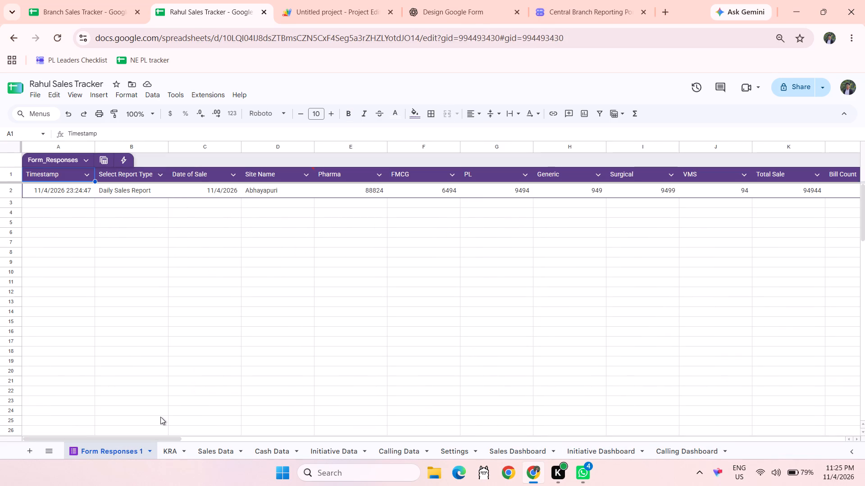
pyautogui.click(161, 450)
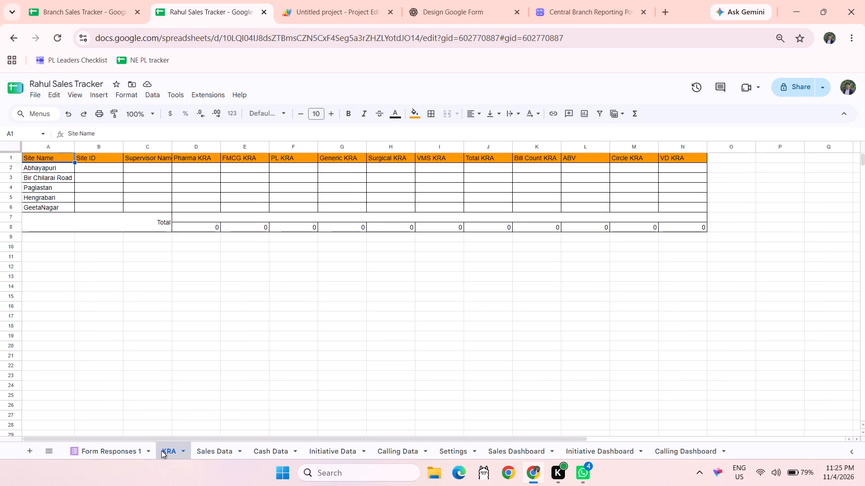
pyautogui.click(109, 445)
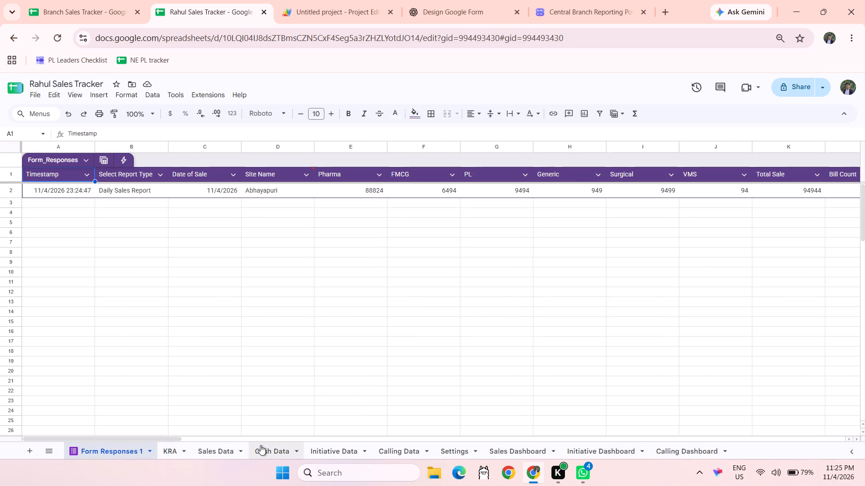
# Copy the site name Abhayapuri from Form Responses 1 and paste it as values only into Sales Data cell C2.
pyautogui.click(223, 455)
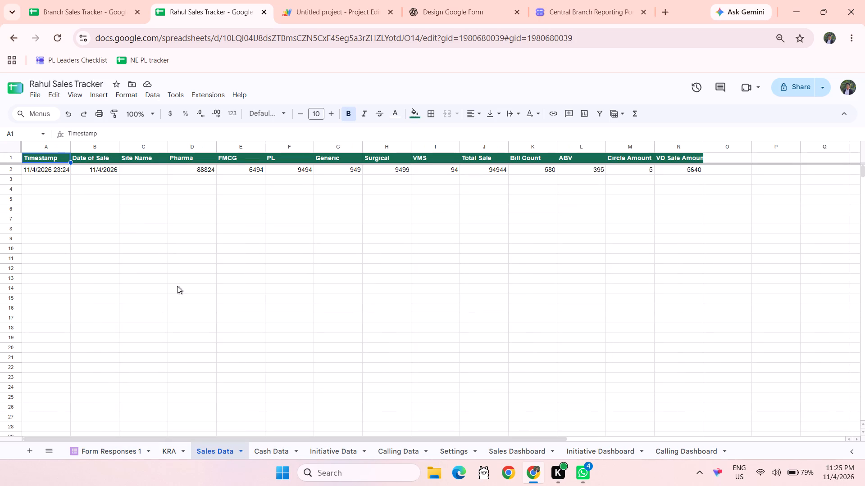
pyautogui.click(142, 169)
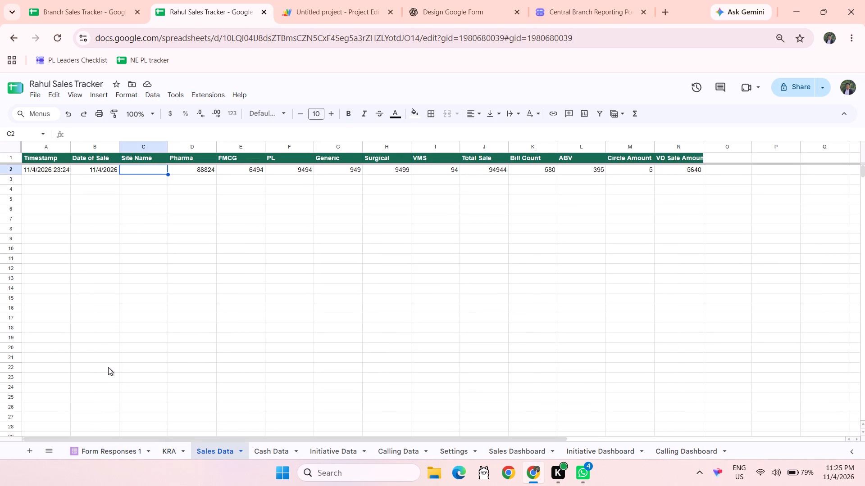
pyautogui.click(114, 448)
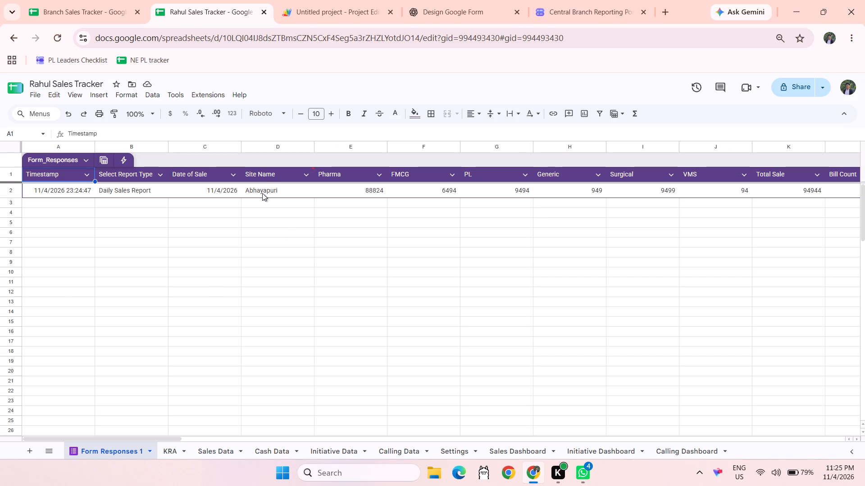
pyautogui.click(262, 193)
pyautogui.hotkey('ctrl', 'c')
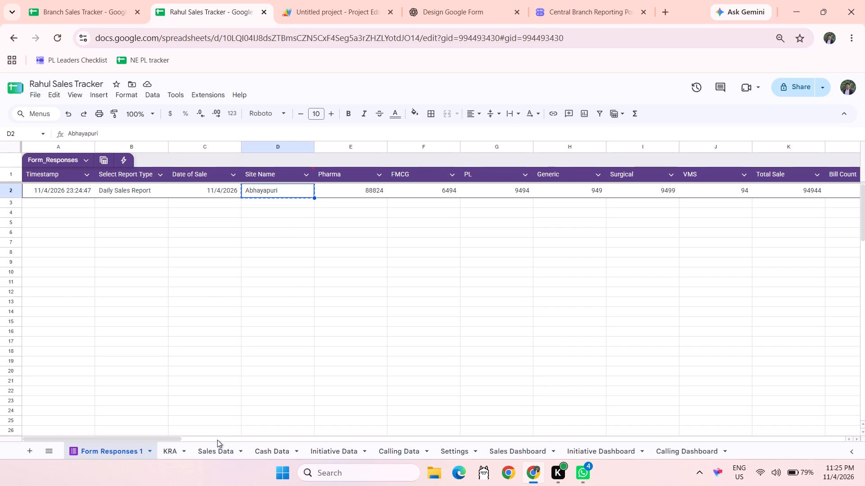
pyautogui.click(209, 449)
pyautogui.hotkey('ctrl', 'shift', 'v')
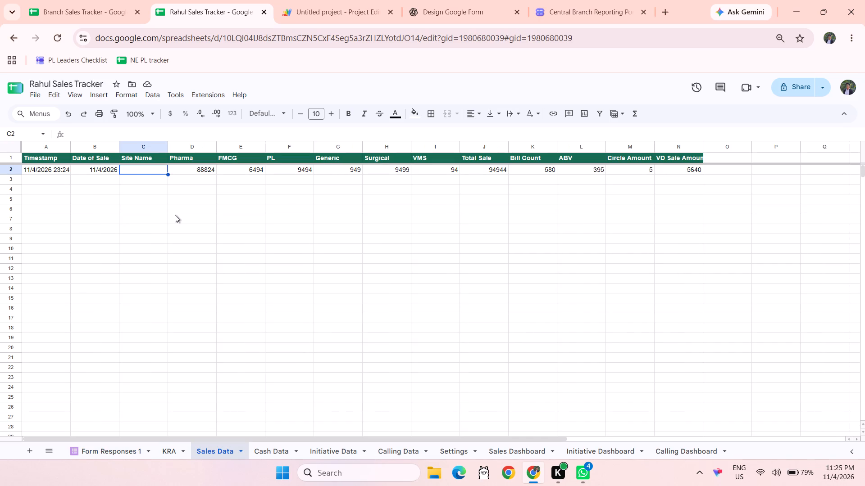
pyautogui.click(250, 251)
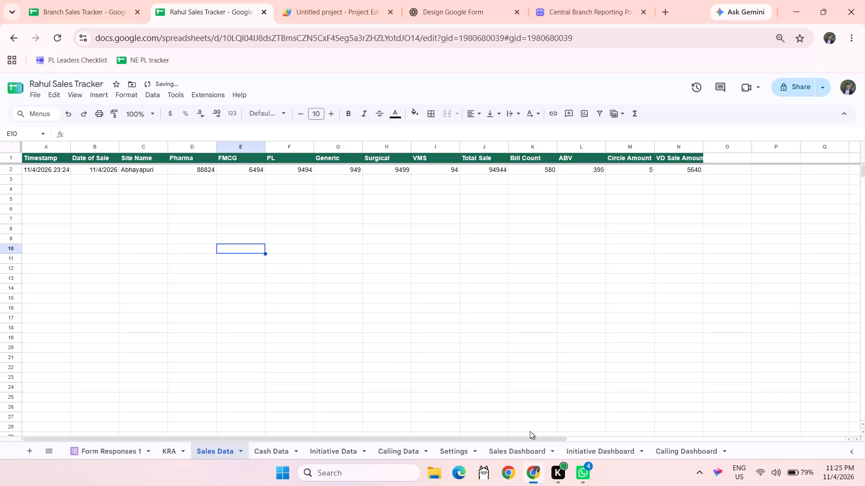
# Check whether the Sales Dashboard reflects the Abhayapuri sales entry, and save the spreadsheet.
pyautogui.click(579, 449)
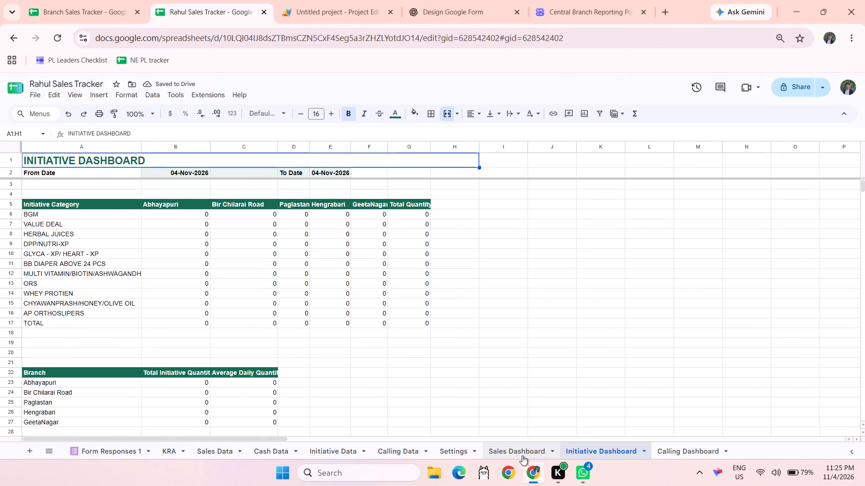
pyautogui.click(512, 454)
pyautogui.scroll(-1, 612, 364)
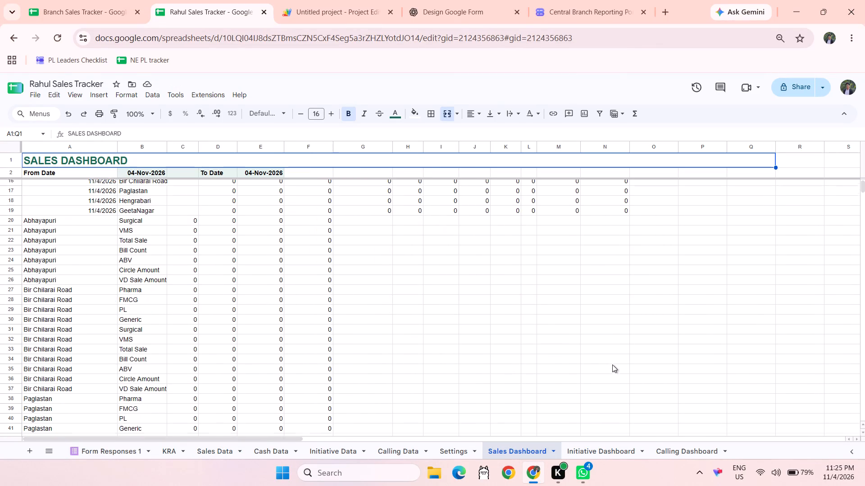
pyautogui.scroll(-1, 612, 364)
pyautogui.click(706, 331)
pyautogui.scroll(-3, 706, 331)
pyautogui.hotkey('ctrl', 's')
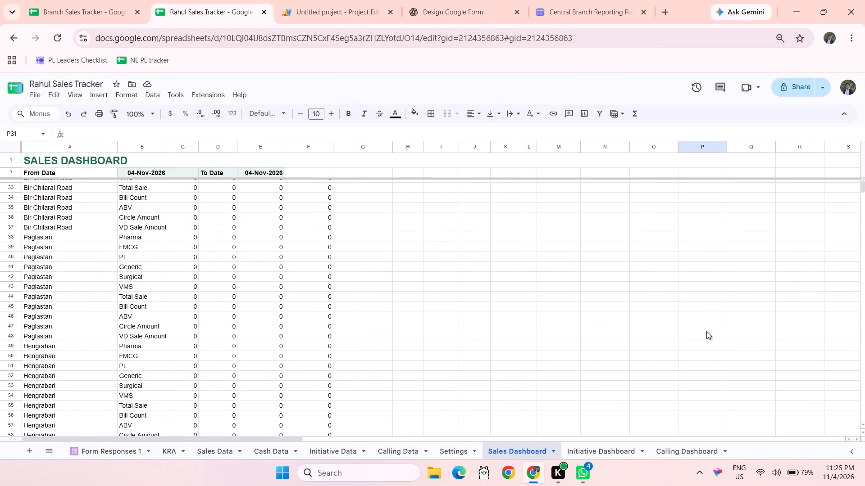